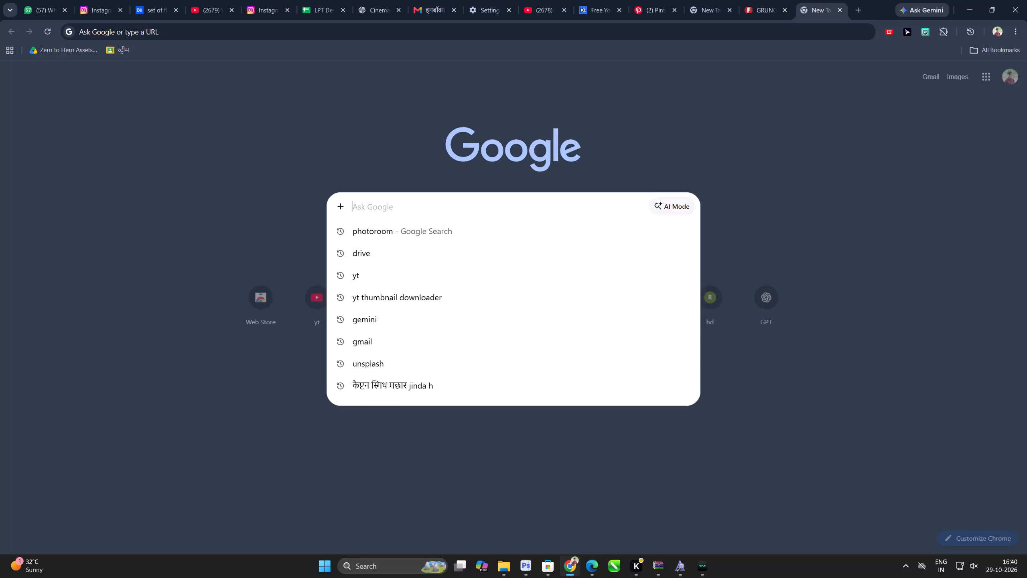
Search Google for "HEARING में Officer की Dress पर HC नाराज़" and show the image results.
key("ctrl+v")
key("Return")
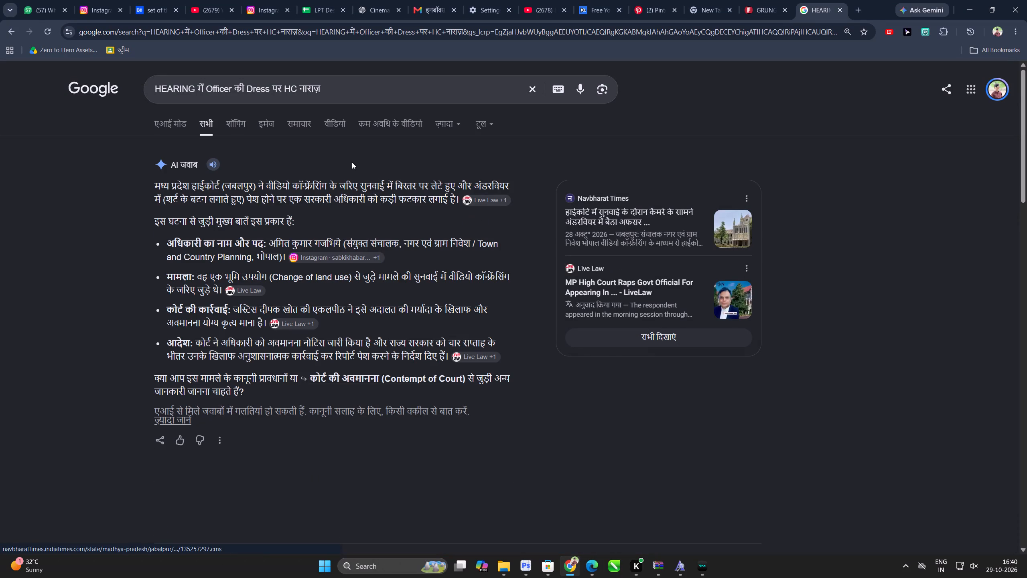
left_click(262, 124)
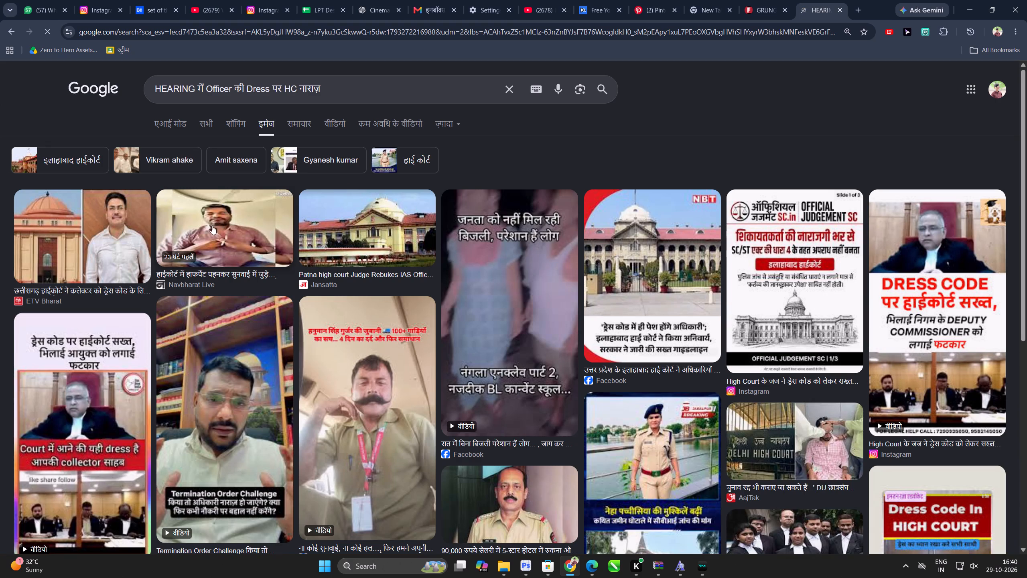
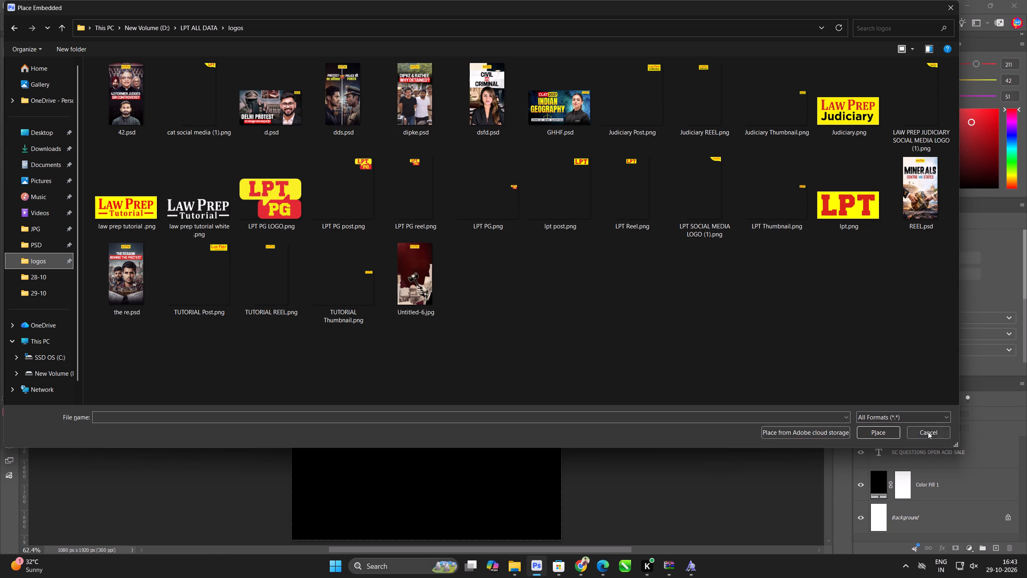
Restart Place Embedded and place TUTORIAL REEL.png from the logos folder onto the canvas.
left_click(928, 432)
key("ctrl+0")
key("ctrl+shift+m")
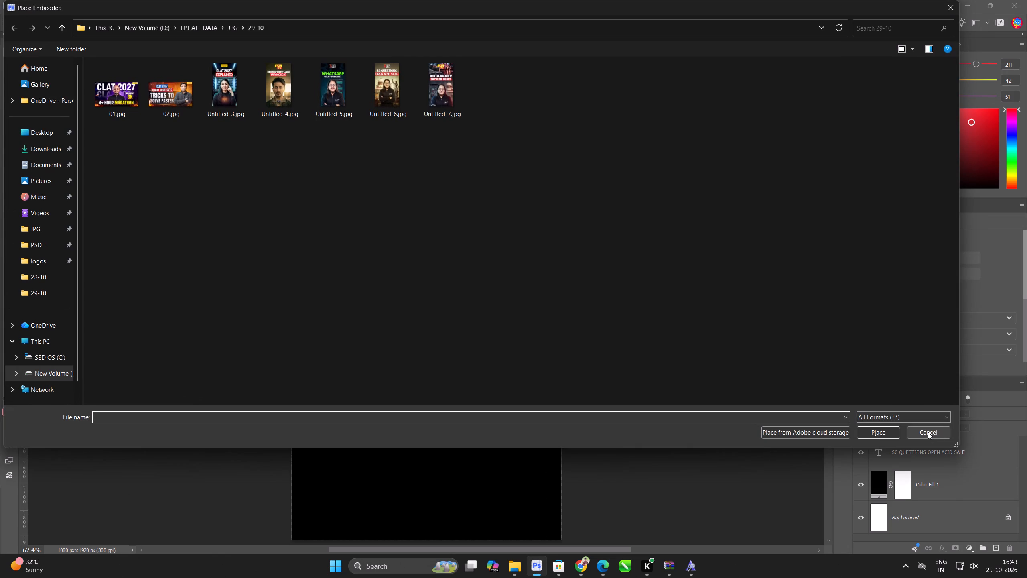
left_click(22, 254)
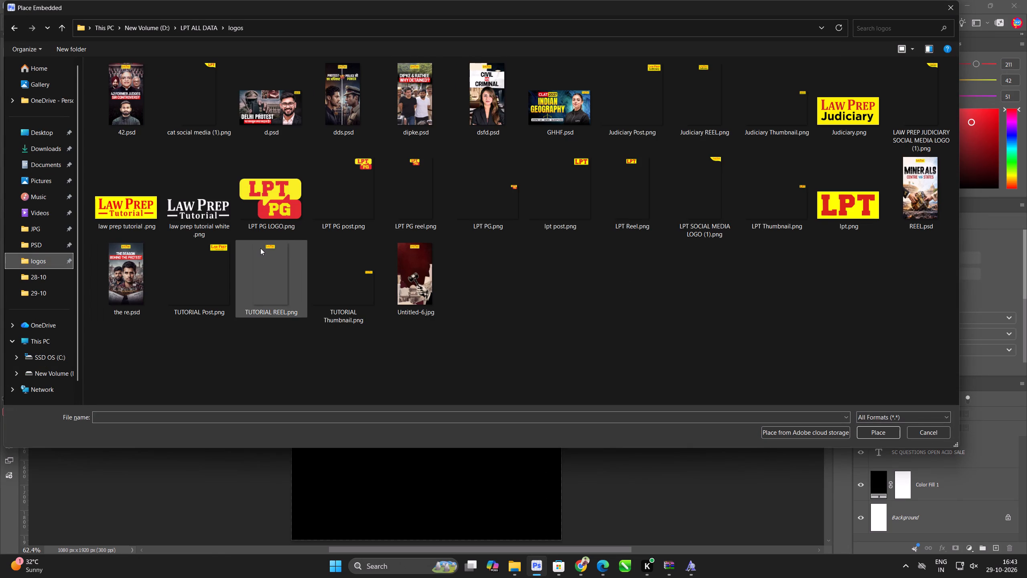
double_click(260, 248)
key("Return")
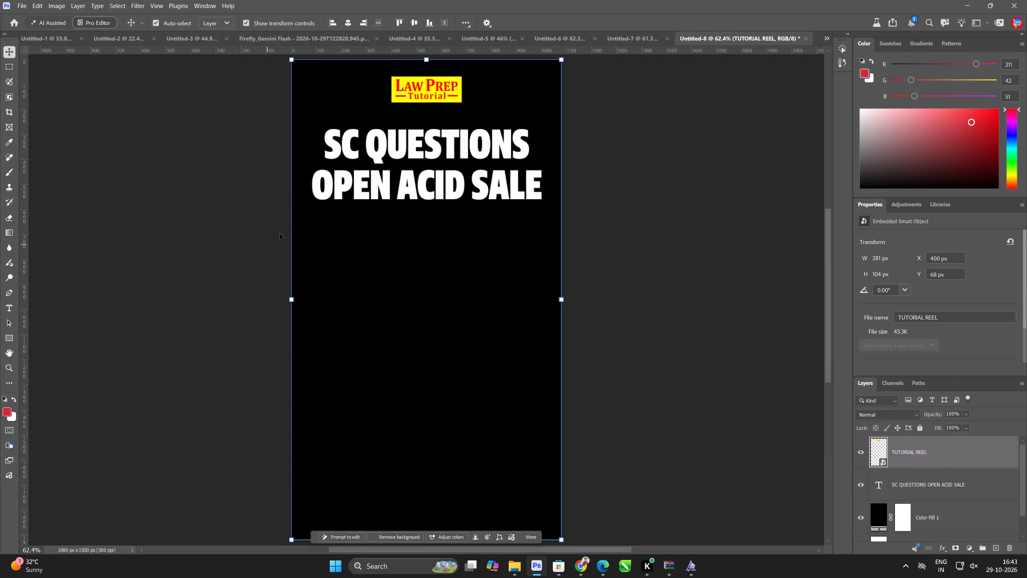
Move the headline slightly lower beneath the Law Prep Tutorial logo, and deselect it.
left_click(636, 184)
scroll(546, 179, "up", 4)
left_click_drag(520, 193, 520, 210)
left_click(909, 257)
scroll(676, 238, "down", 3)
left_click(759, 248)
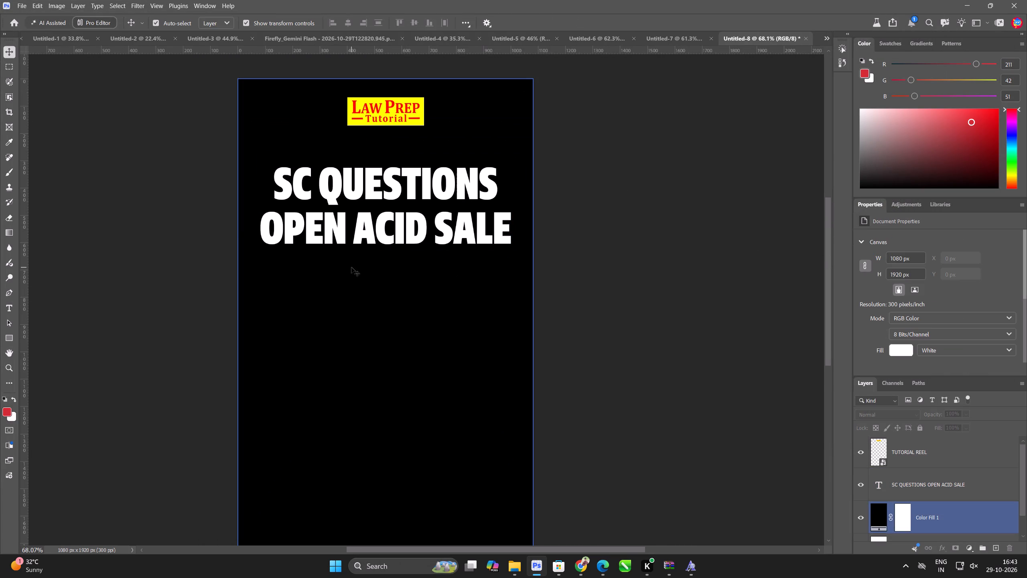
left_click(200, 269)
Draw a red rectangle about 985 × 153 px over the headline's second line and centre it horizontally on the canvas.
left_click(11, 340)
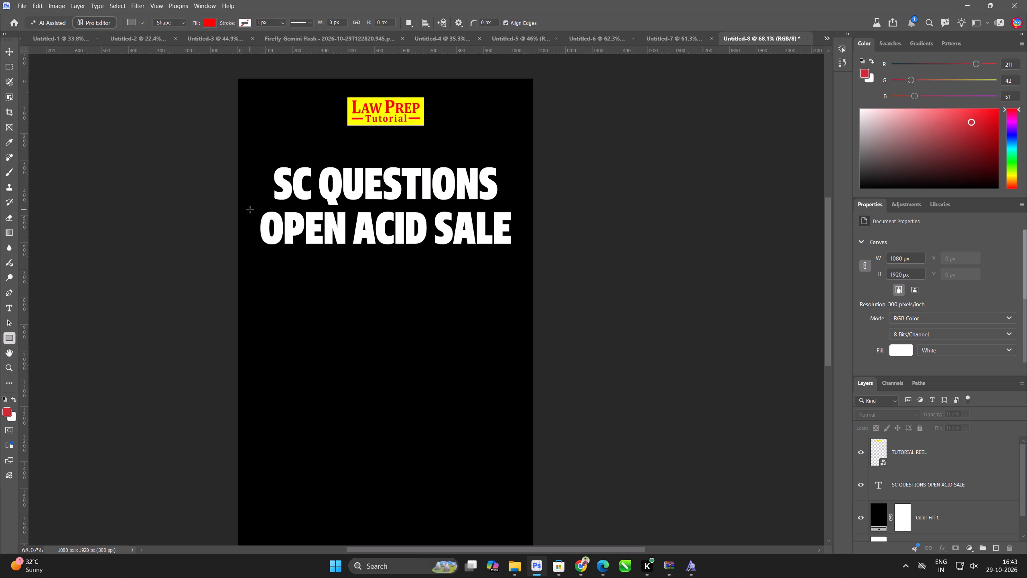
left_click_drag(250, 209, 519, 250)
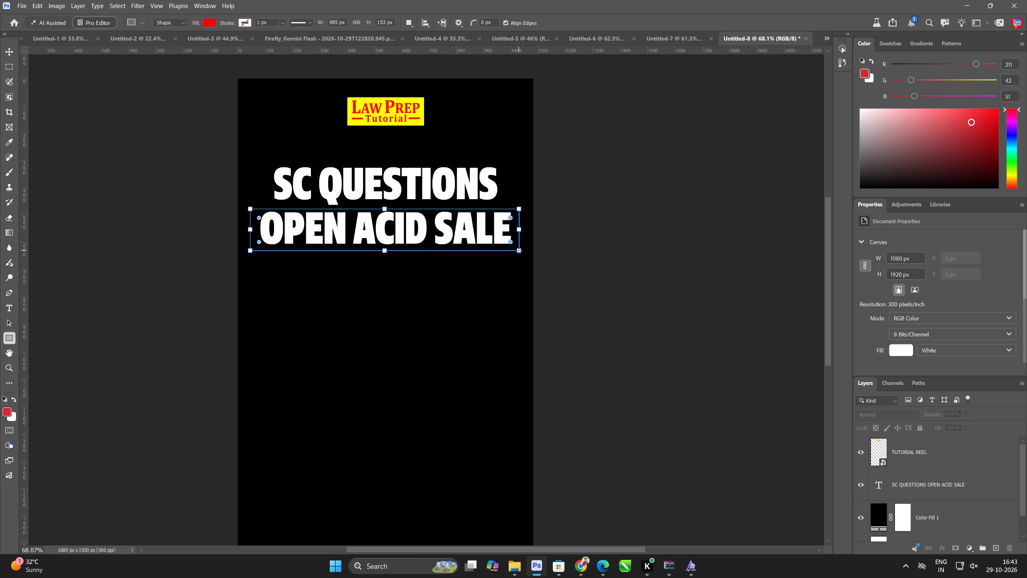
left_click(12, 53)
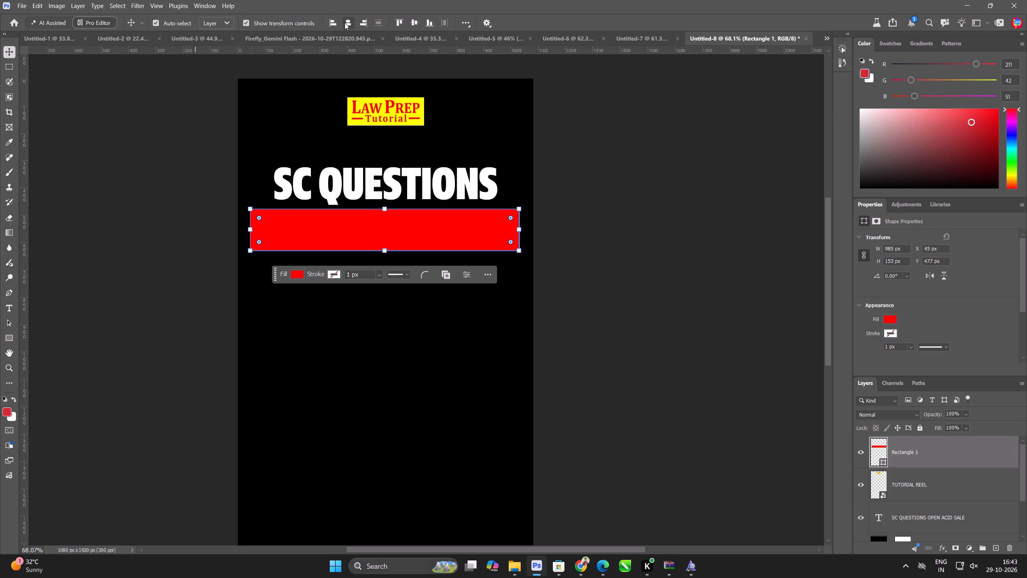
left_click(349, 23)
left_click(197, 202)
Move the red rectangle's layer below the headline text layer, and deselect it.
left_click_drag(962, 464, 958, 529)
left_click(752, 362)
Open the "SC QUESTIONS OPEN ACID SALE" headline for text editing with all its text selected.
scroll(534, 236, "down", 6)
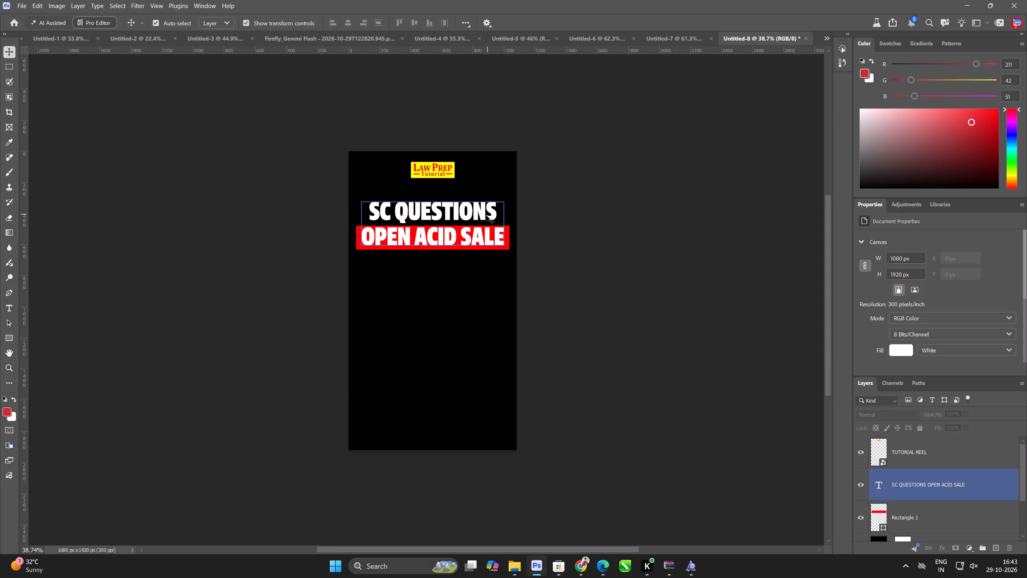
double_click(486, 216)
scroll(495, 180, "up", 8)
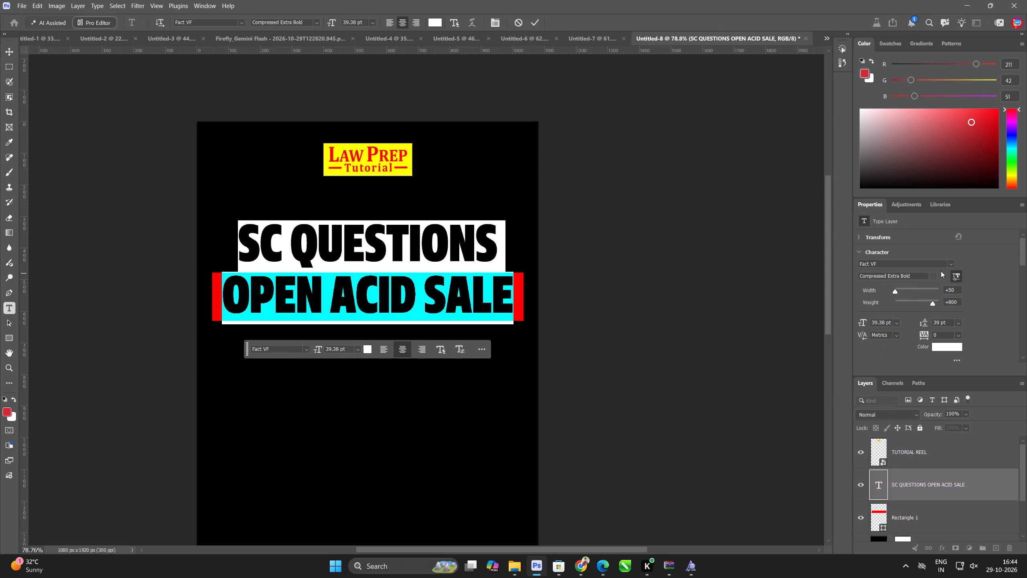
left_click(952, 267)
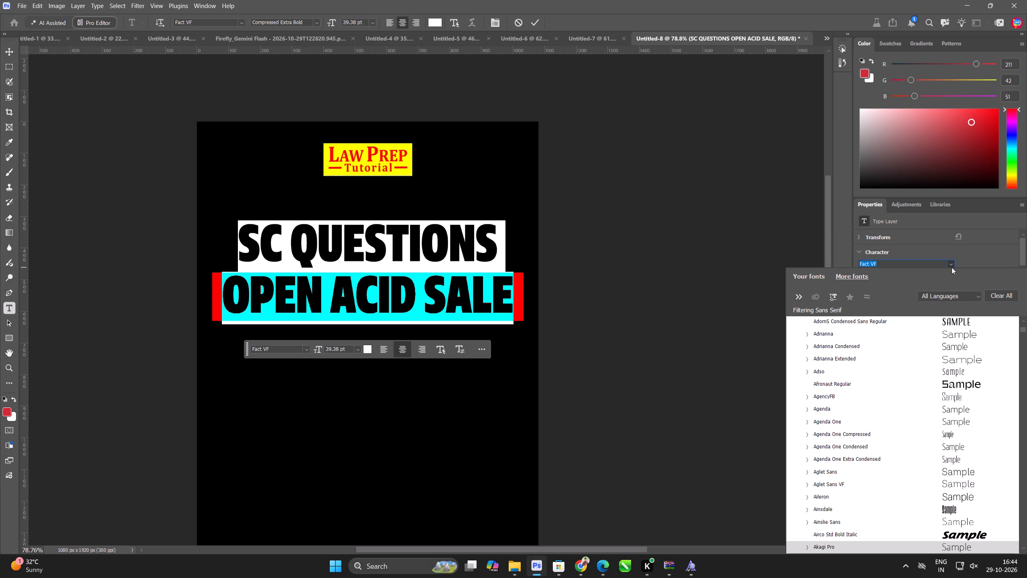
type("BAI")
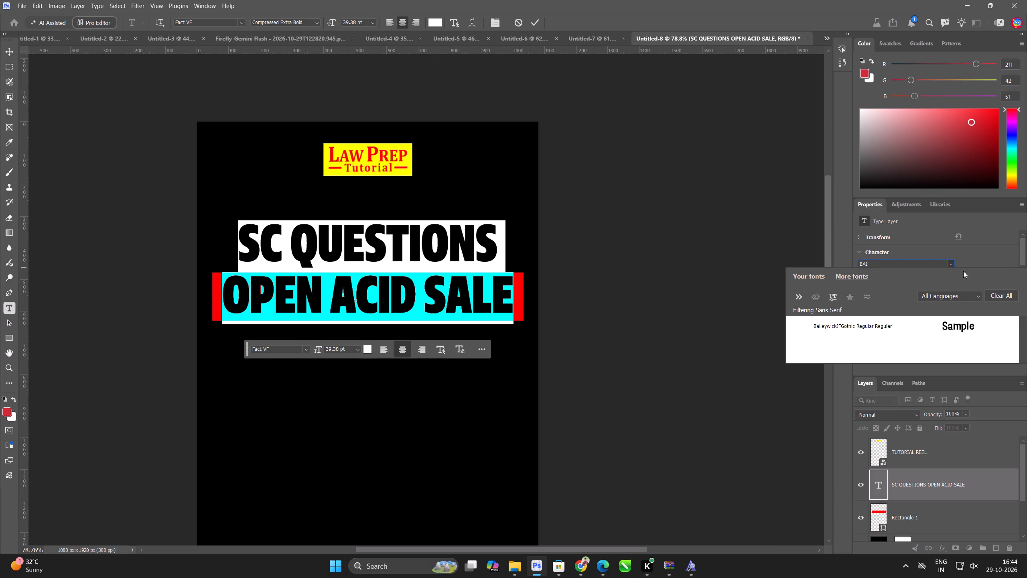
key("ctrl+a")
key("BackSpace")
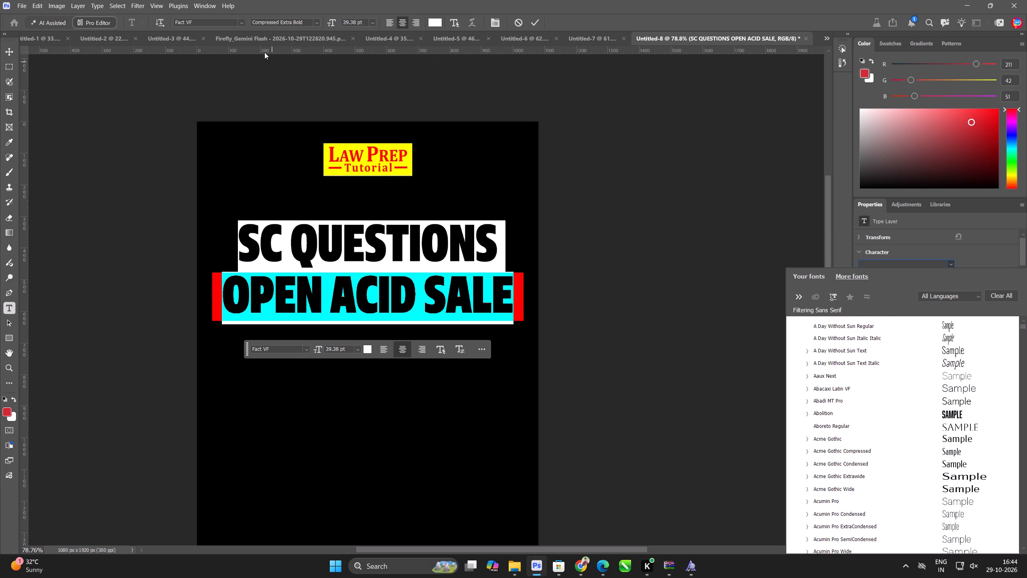
Search the fonts for "BAI", set the headline to Baikal Trial Extra Condensed Bold, and deselect it.
left_click(235, 25)
left_click(235, 25)
left_click(231, 24)
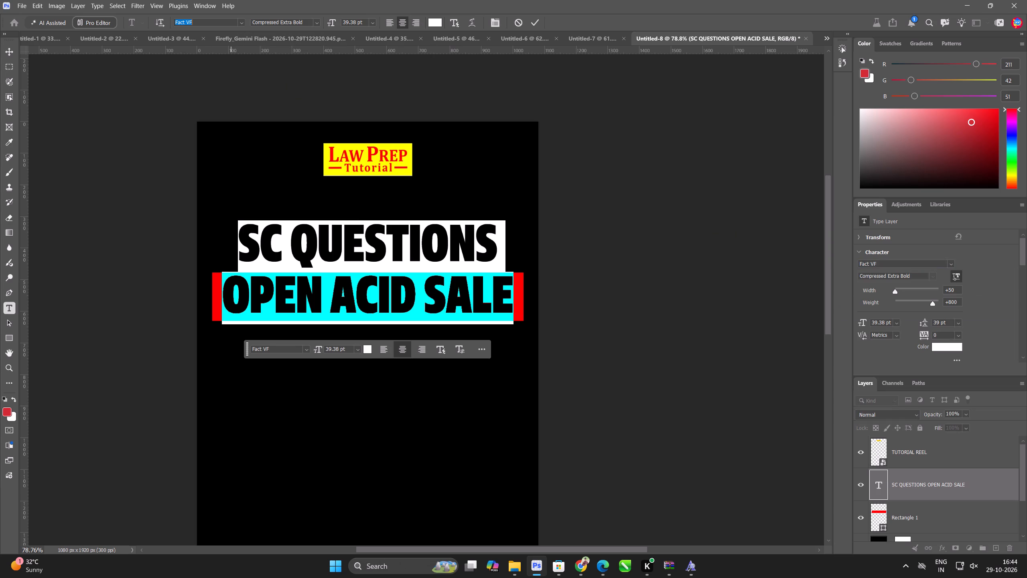
type("BAI")
scroll(347, 163, "up", 6)
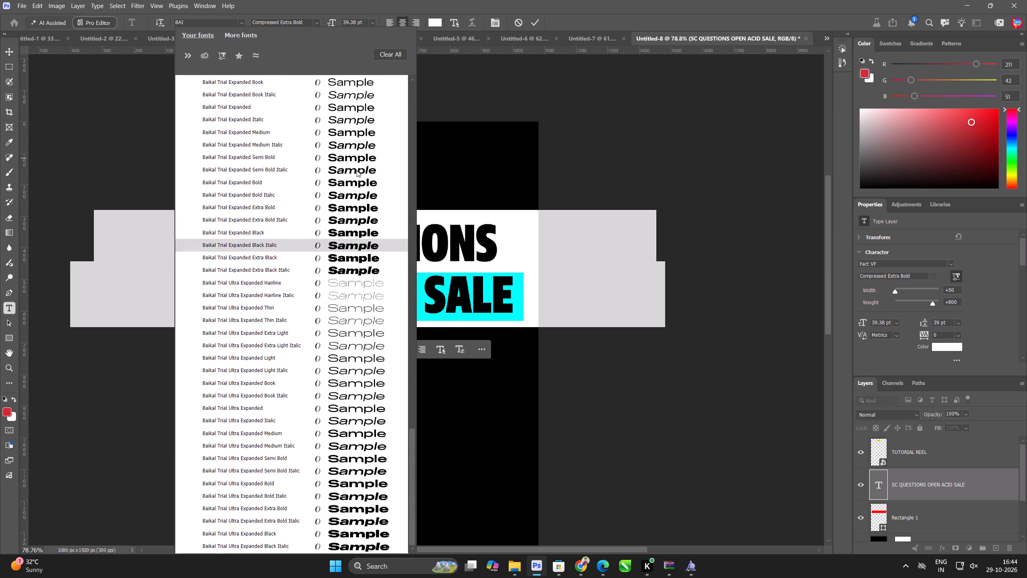
scroll(357, 170, "up", 7)
scroll(360, 170, "up", 20)
scroll(360, 170, "up", 8)
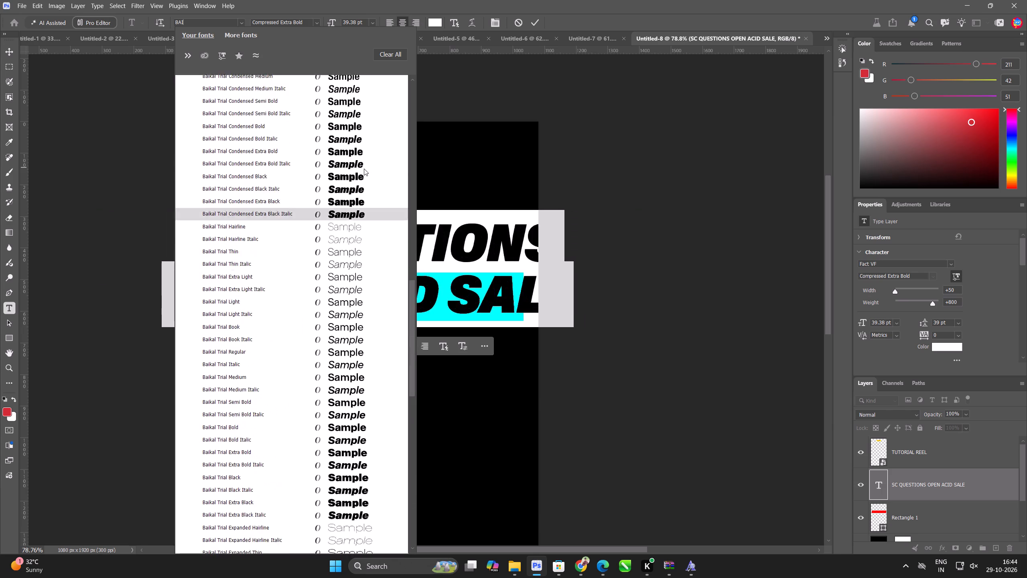
scroll(364, 169, "up", 15)
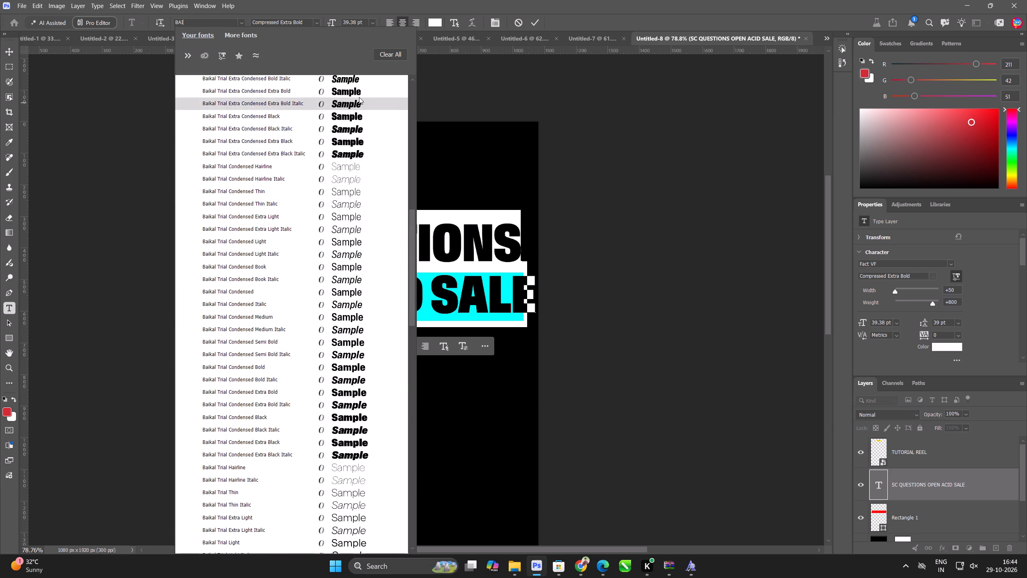
scroll(359, 97, "up", 4)
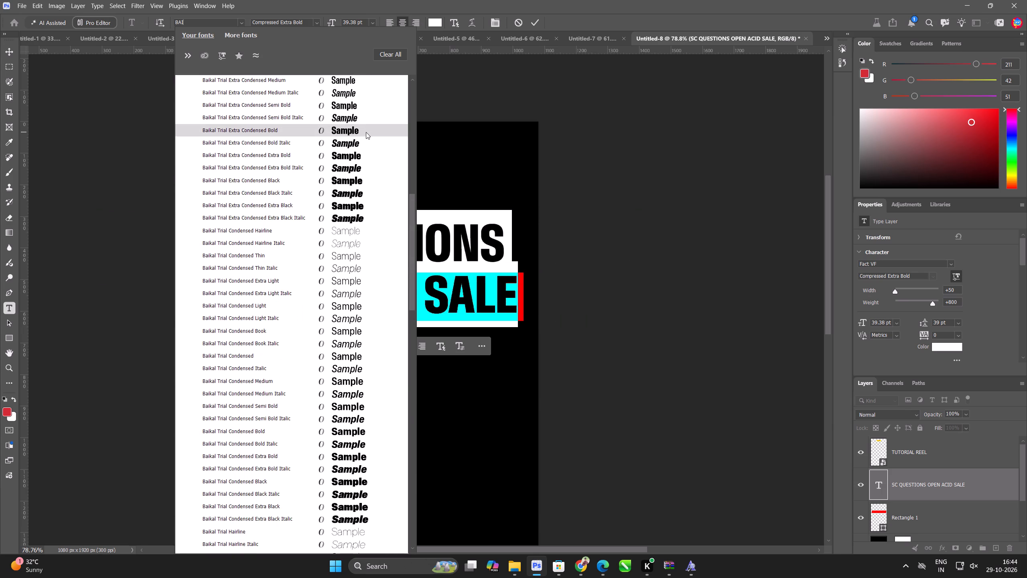
left_click(366, 132)
left_click(381, 300)
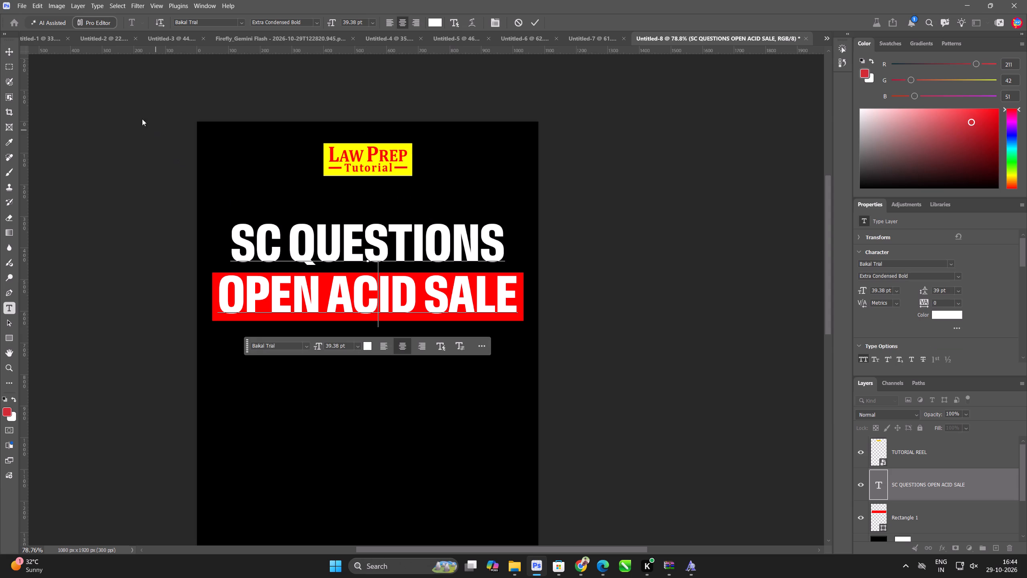
left_click(8, 51)
left_click(84, 246)
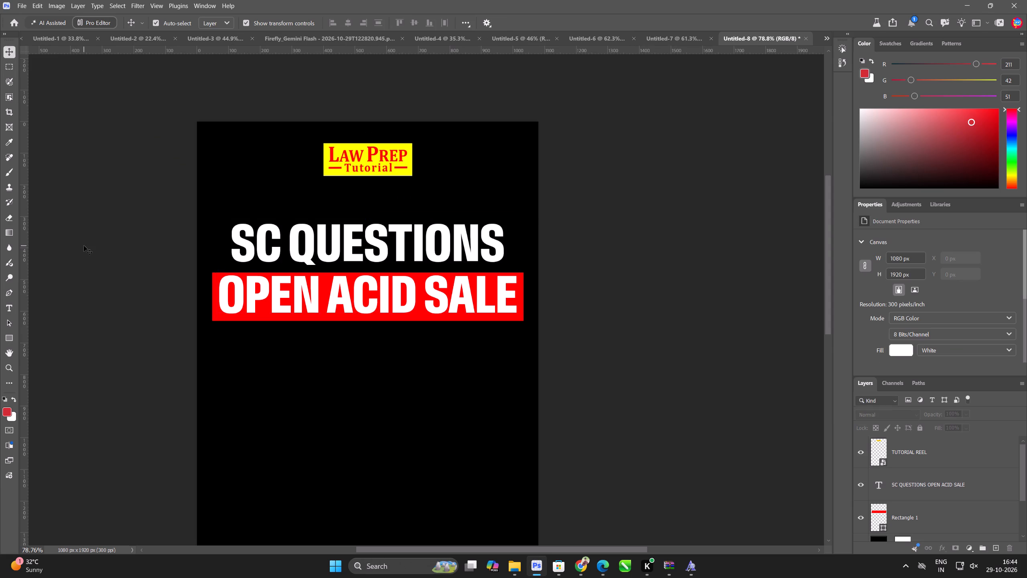
Start Place Embedded and open the Downloads folder to find an image to place.
key("ctrl+0")
key("ctrl+shift+m")
left_click(63, 148)
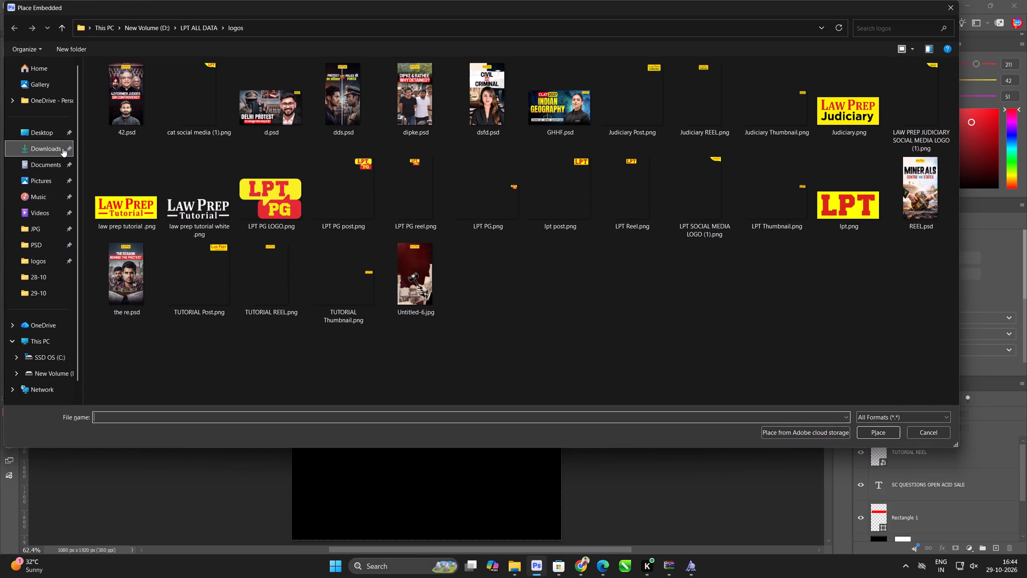
Place the Firefly (98) image from Downloads and shift it straight down so its top edge sits below the Law Prep Tutorial logo.
double_click(151, 128)
scroll(474, 212, "down", 5)
left_click_drag(448, 226, 448, 258)
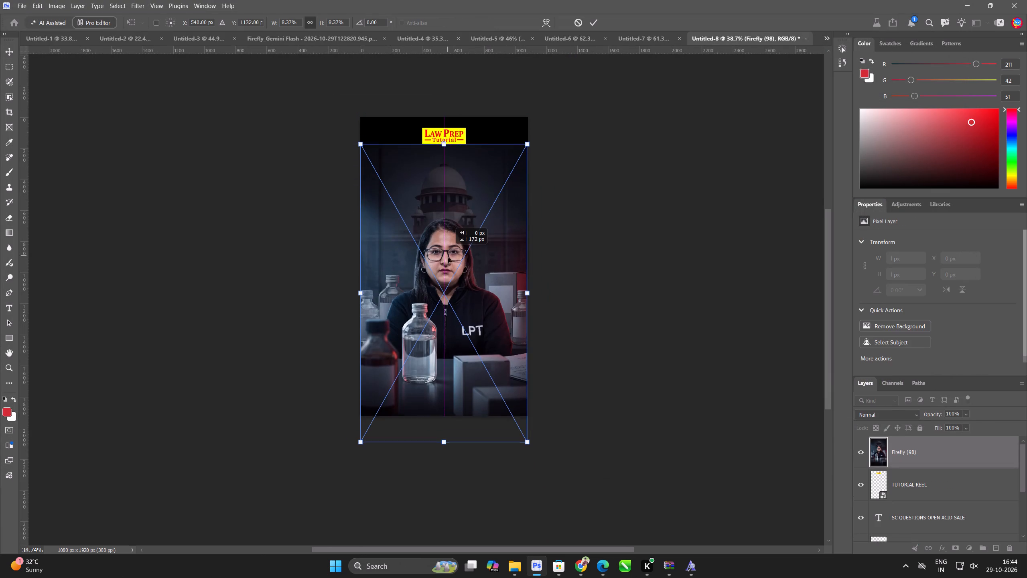
left_click_drag(448, 258, 448, 264)
key("Return")
Send the Firefly (98) layer six levels down the stack, behind the logo, headline text and red rectangle.
key("ctrl+bracketleft")
key("ctrl+bracketleft")
key("ctrl+bracketleft")
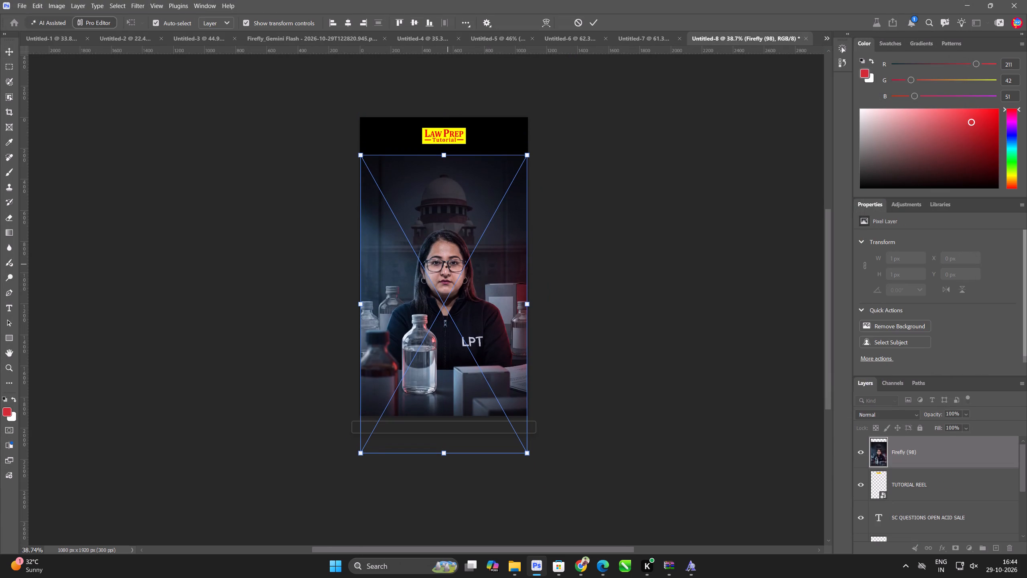
key("ctrl+bracketleft")
key("ctrl+bracketleft")
key("ctrl+bracketleft")
scroll(482, 218, "down", 4)
scroll(477, 222, "up", 3)
Switch to the Adobe Firefly page in the browser, where the generated image is open for editing.
key("alt+Tab")
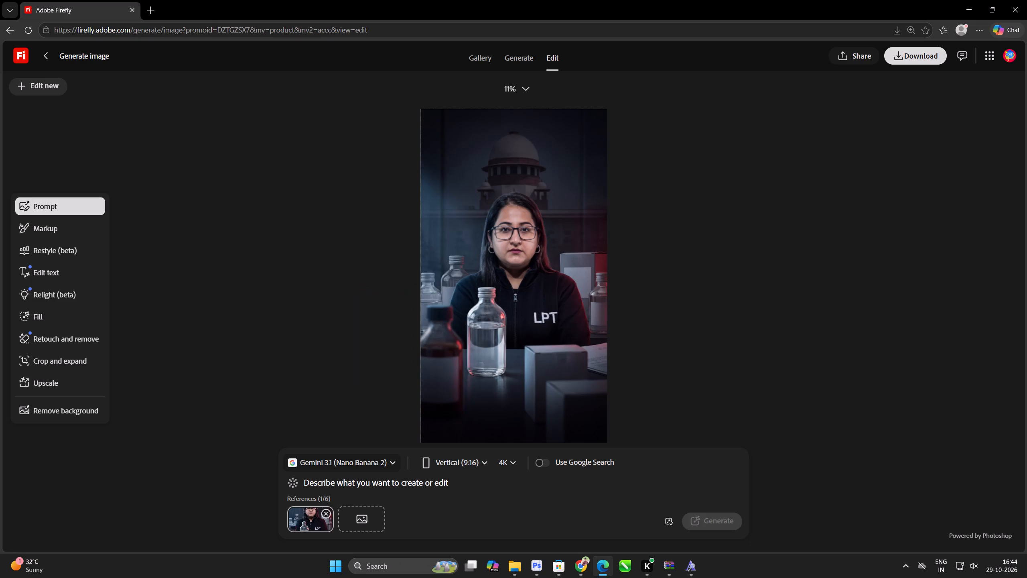
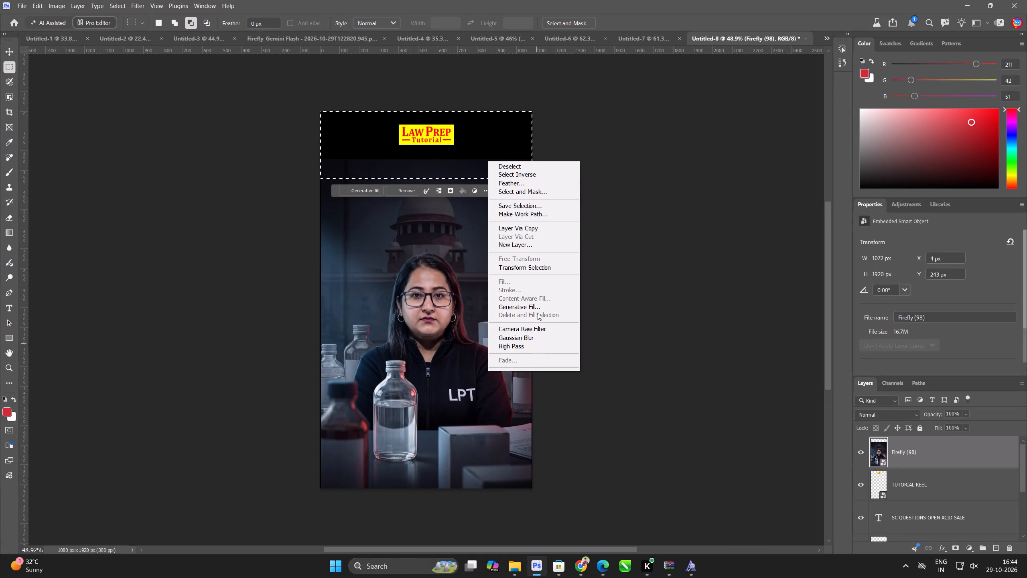
Start a Generative Fill on the selected strip across the top of the canvas, with the Firefly image layer active.
left_click(527, 306)
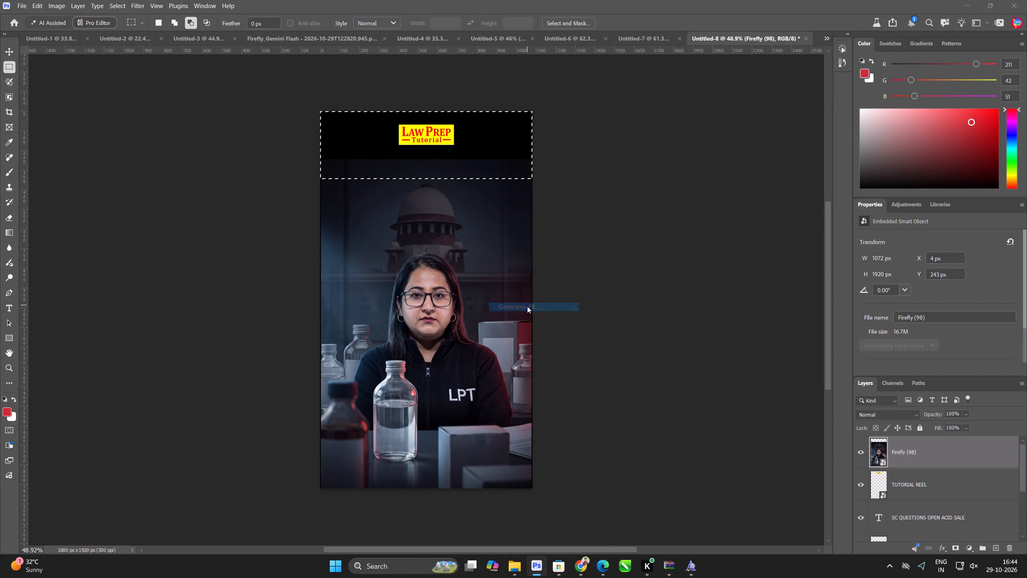
Run Generative Fill without a prompt on the selected strip across the top of the canvas.
key("Return")
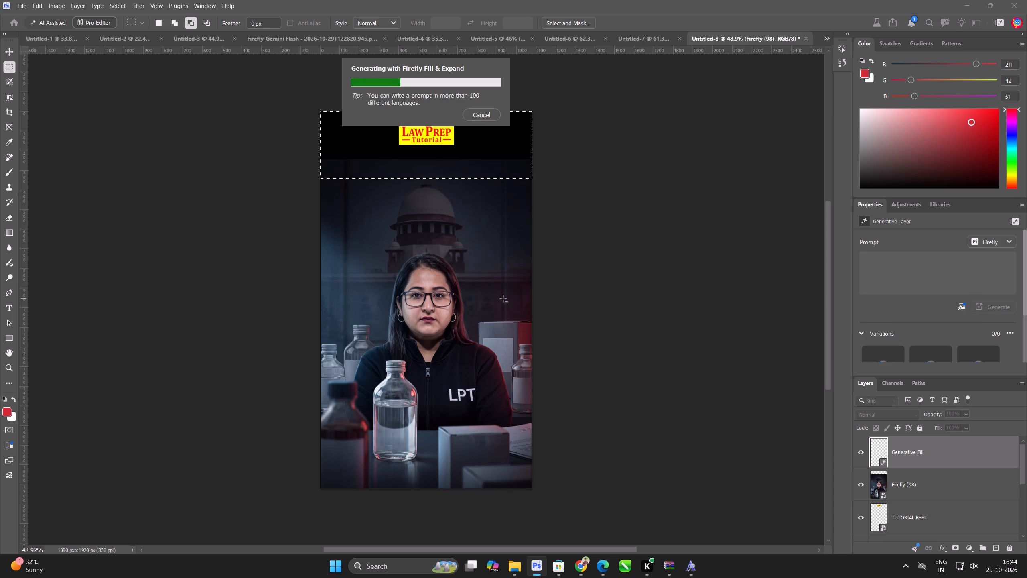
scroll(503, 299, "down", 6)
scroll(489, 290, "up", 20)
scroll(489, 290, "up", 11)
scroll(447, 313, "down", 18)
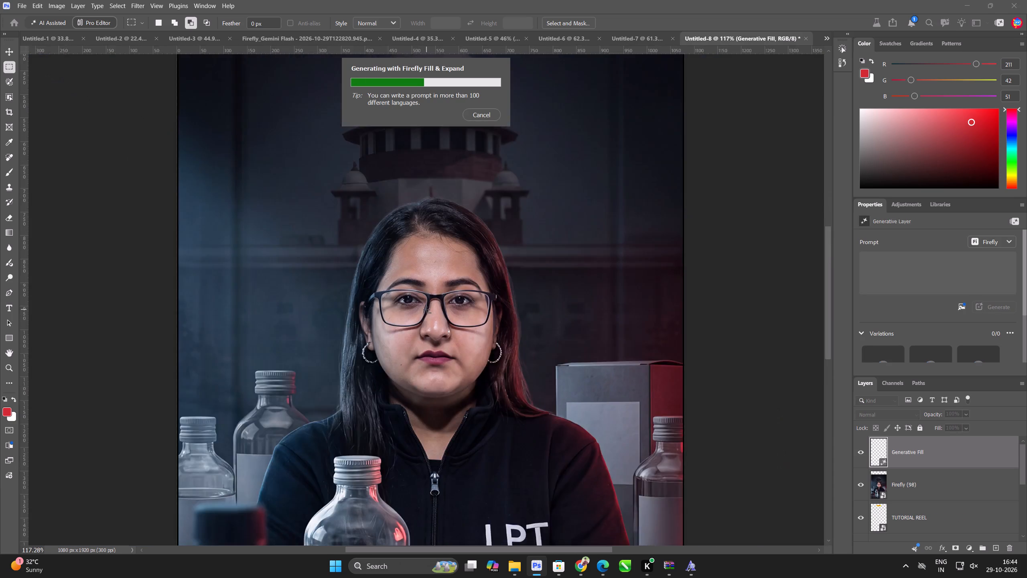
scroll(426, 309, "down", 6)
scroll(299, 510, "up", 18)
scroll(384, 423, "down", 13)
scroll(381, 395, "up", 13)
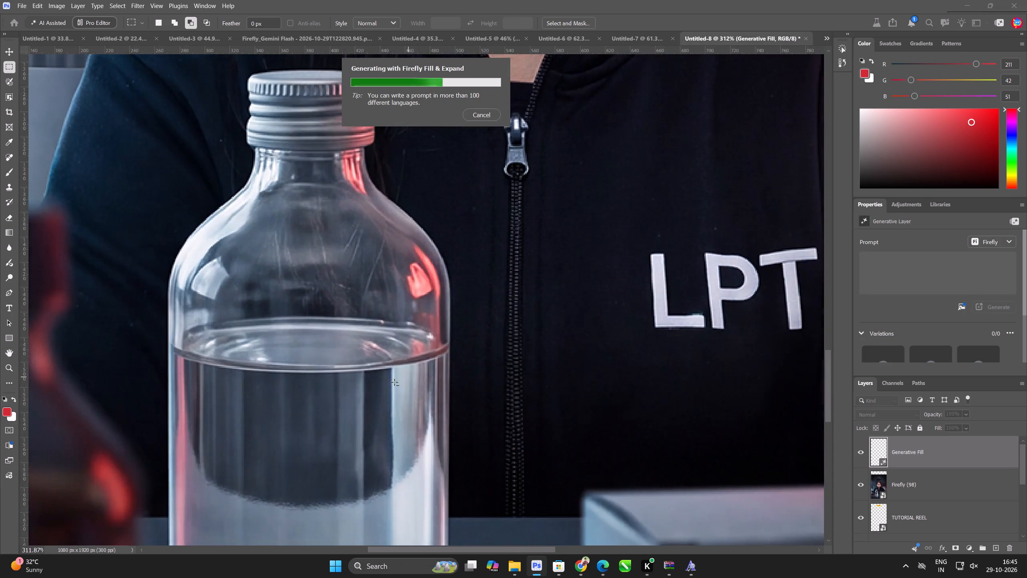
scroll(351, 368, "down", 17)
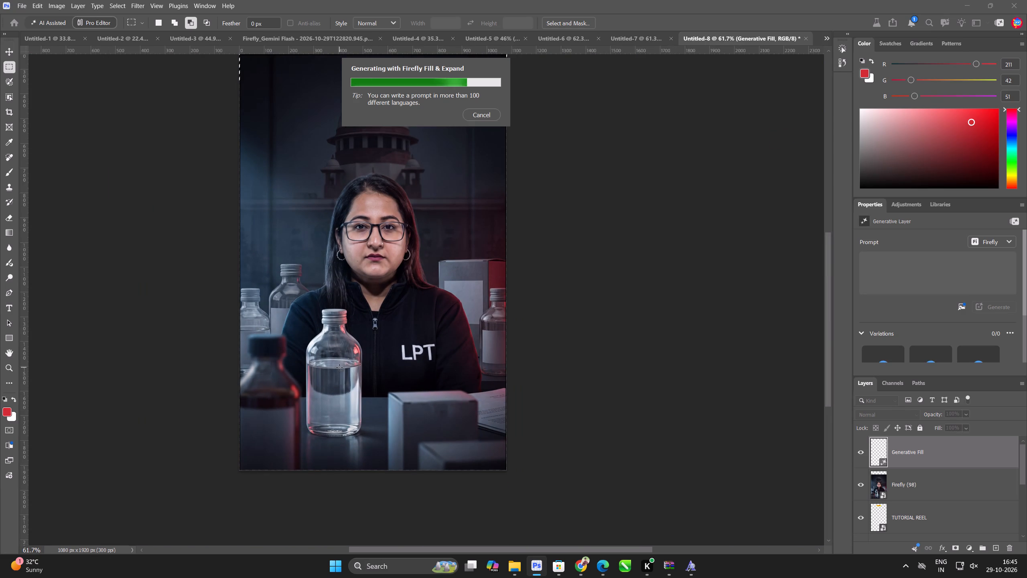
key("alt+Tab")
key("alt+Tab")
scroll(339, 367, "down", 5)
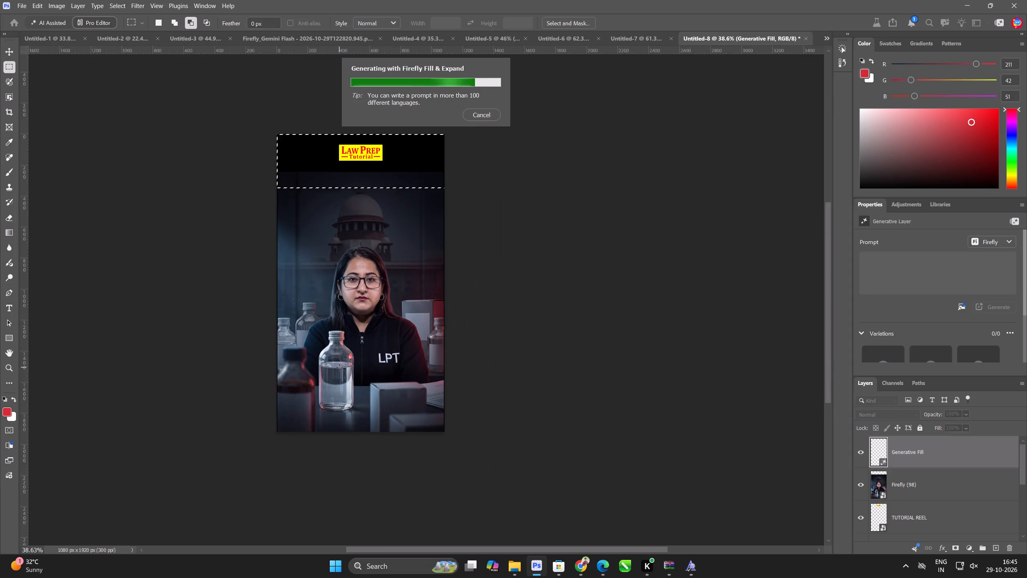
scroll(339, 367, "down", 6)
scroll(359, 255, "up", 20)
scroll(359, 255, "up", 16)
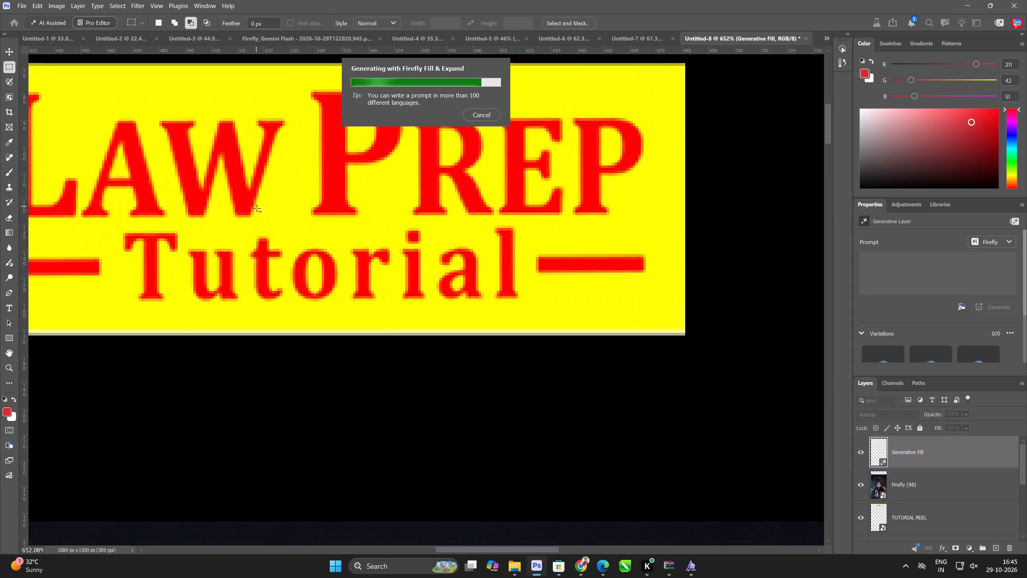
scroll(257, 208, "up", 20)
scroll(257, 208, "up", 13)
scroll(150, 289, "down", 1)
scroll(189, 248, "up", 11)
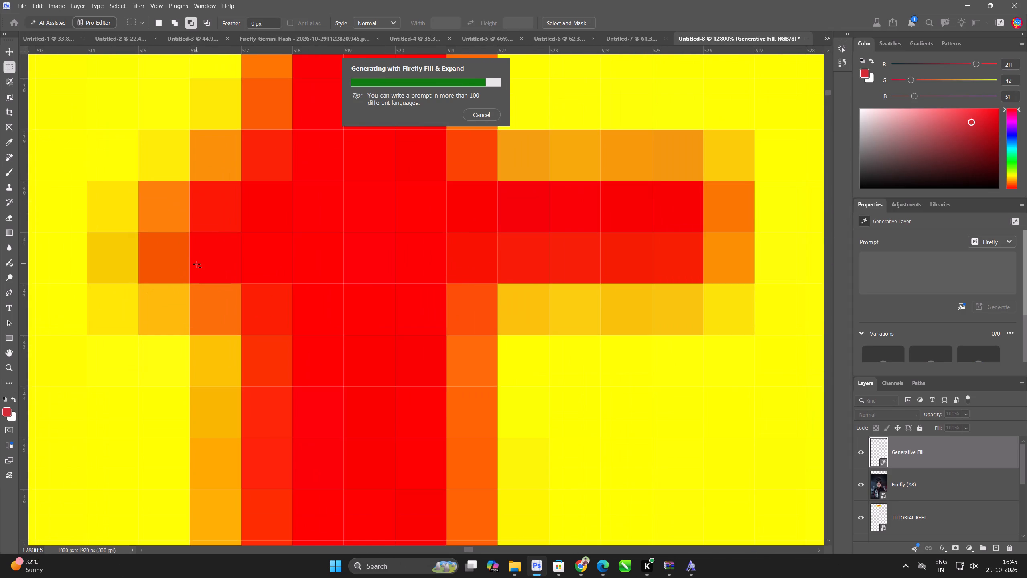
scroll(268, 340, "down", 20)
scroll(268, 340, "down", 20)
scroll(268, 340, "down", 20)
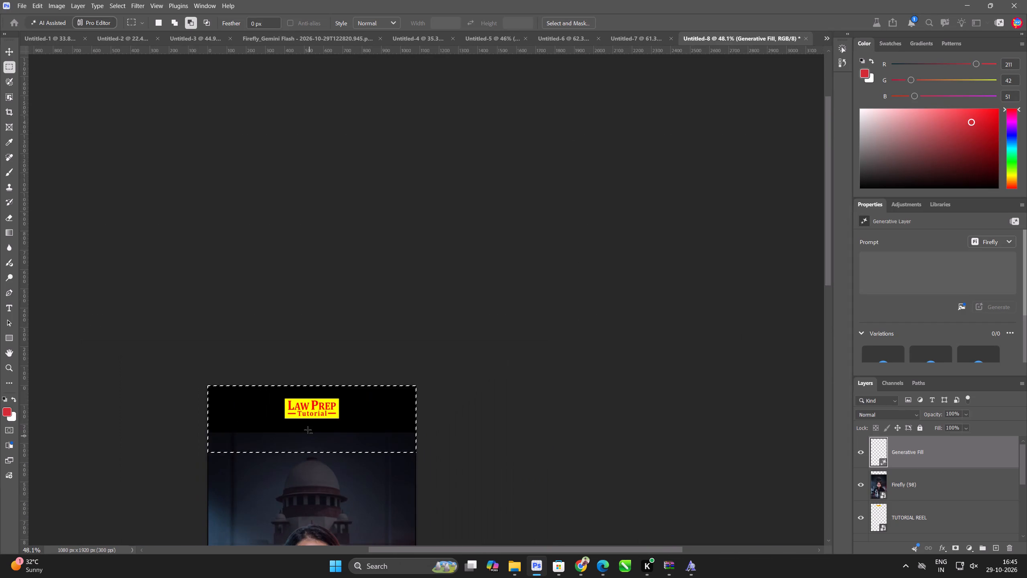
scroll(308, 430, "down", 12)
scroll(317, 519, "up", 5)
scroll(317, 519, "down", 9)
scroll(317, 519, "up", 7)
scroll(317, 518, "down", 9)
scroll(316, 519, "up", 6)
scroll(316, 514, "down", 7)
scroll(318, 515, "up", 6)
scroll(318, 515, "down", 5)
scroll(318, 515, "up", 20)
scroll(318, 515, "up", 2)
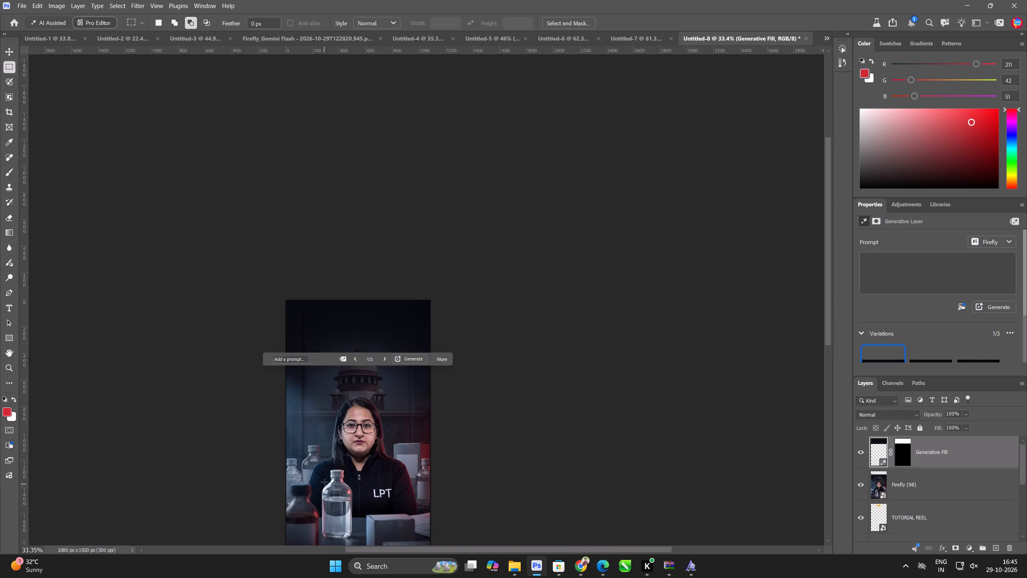
Pick the second variation of the generated fill at the top of the canvas.
scroll(325, 482, "up", 1)
left_click(403, 278)
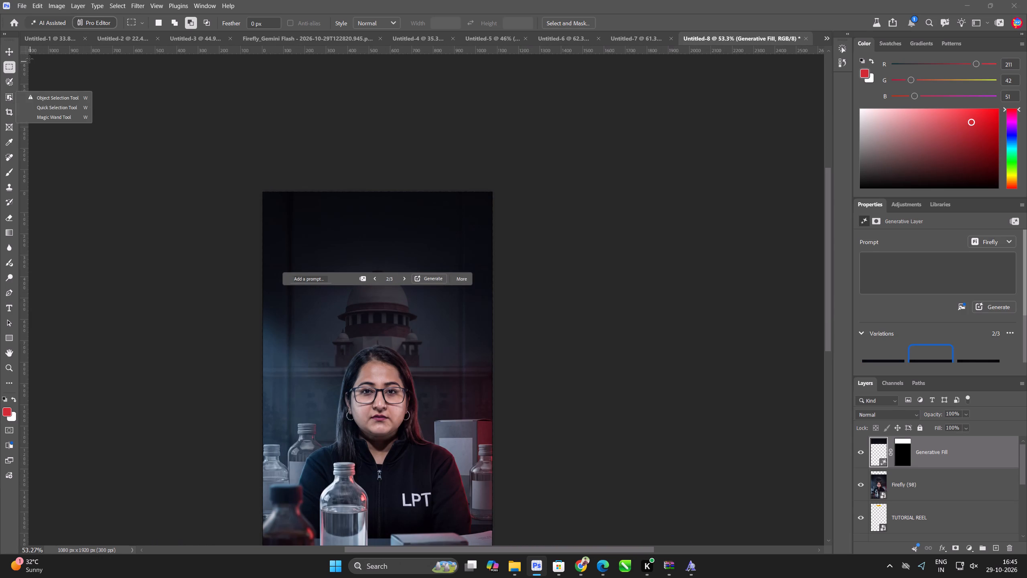
Merge the Generative Fill layer with the Firefly (98) image layer into one layer.
left_click(12, 52)
scroll(334, 303, "down", 5)
left_click(922, 492)
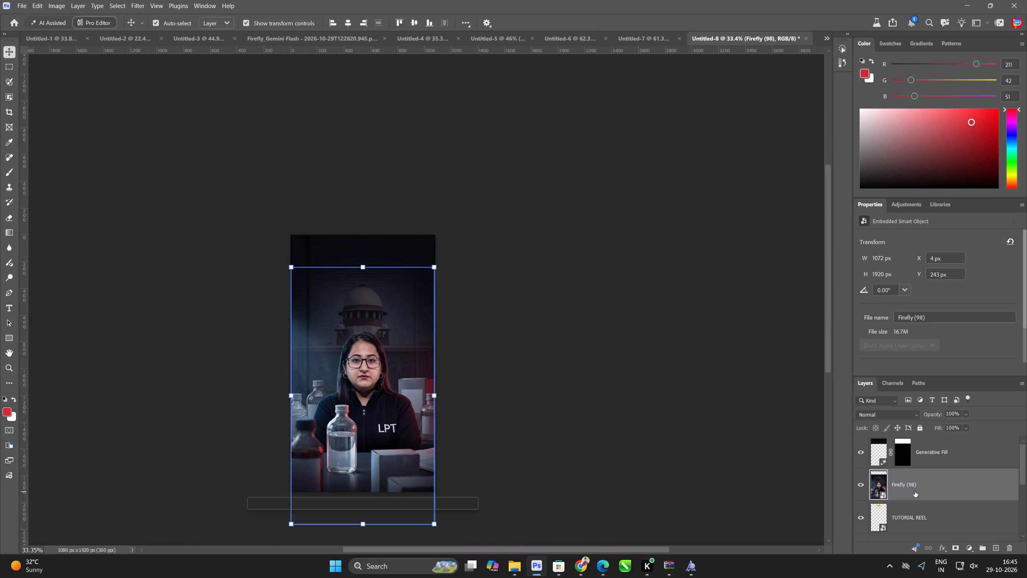
key("ctrl+e")
left_click(394, 242, "shift")
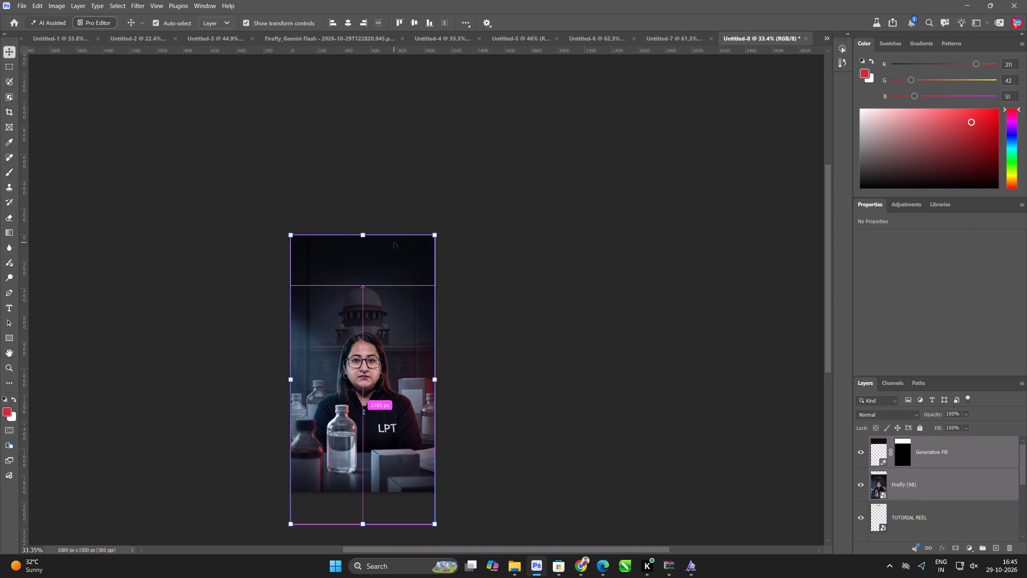
key("ctrl+e")
Scale the merged background image to about 107% and move it to about X -38 px, Y -30 px.
left_click_drag(439, 379, 449, 381)
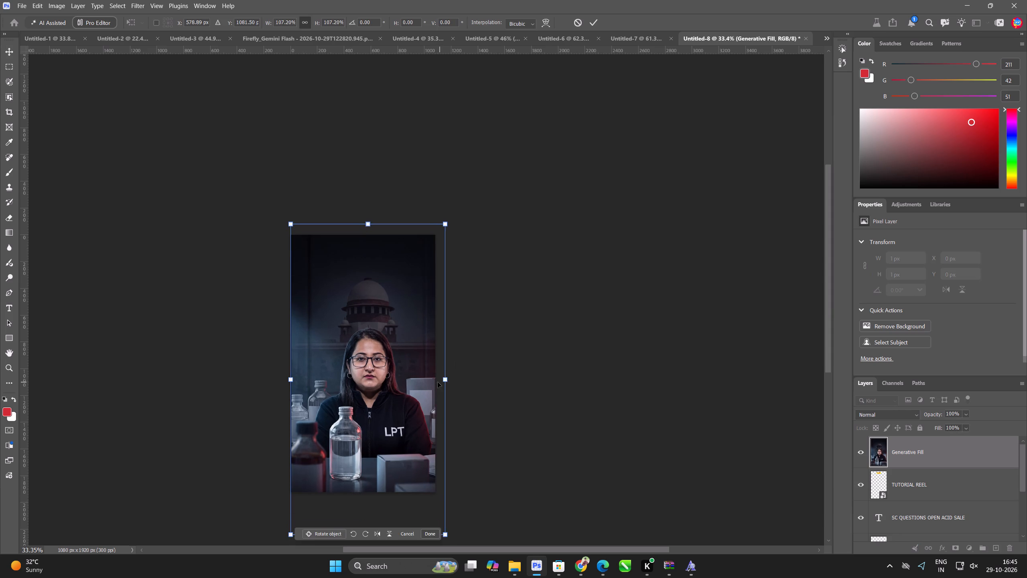
left_click_drag(430, 384, 426, 391)
key("Return")
Move the merged image's layer down the stack to just below the red rectangle and above the black color fill.
key("ctrl+bracketleft")
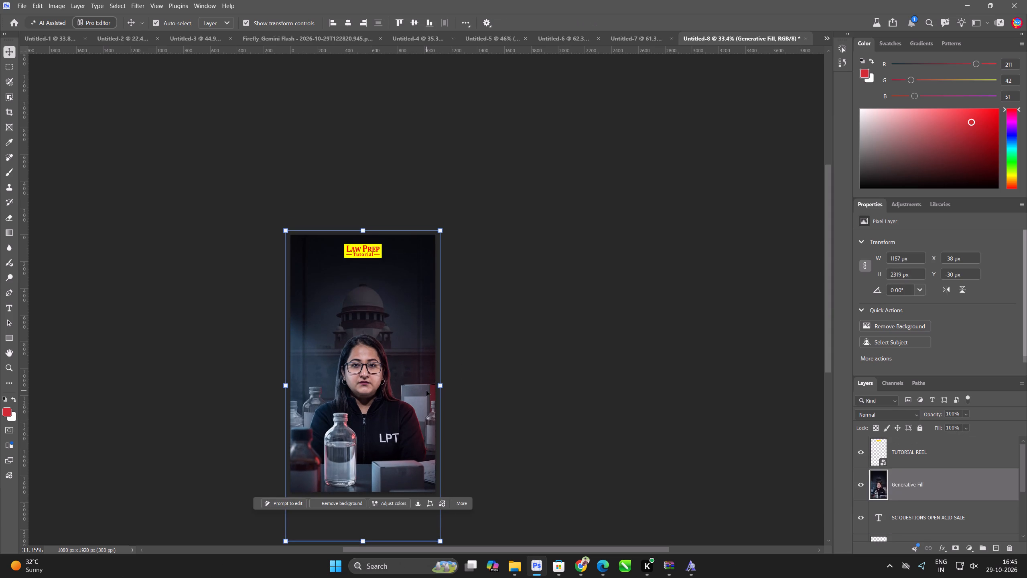
key("ctrl+bracketleft")
key("ctrl+bracketleft")
key("ctrl+bracketleft")
key("ctrl+bracketright")
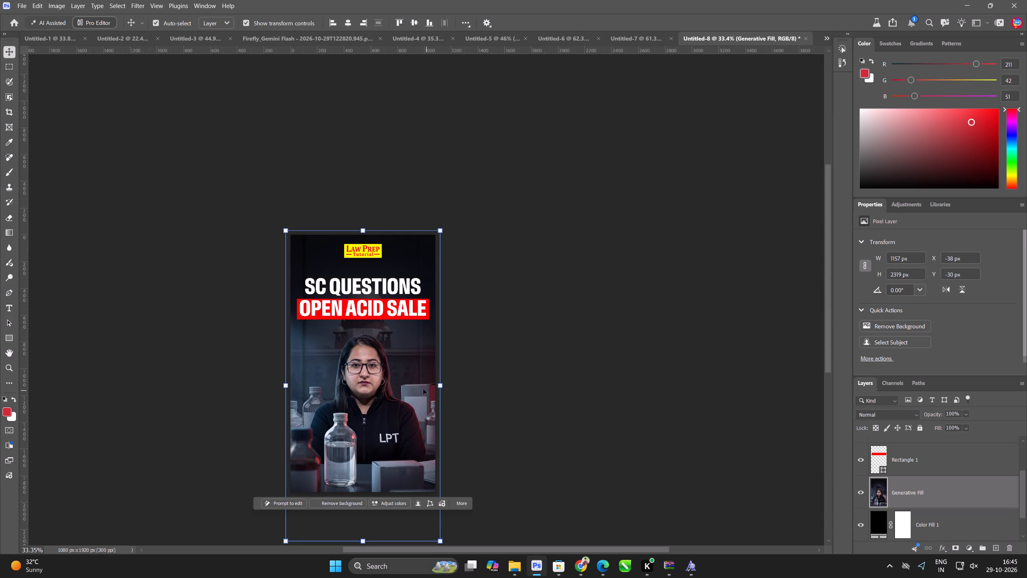
Nudge the merged image slightly left and up to X -41 px, Y -45 px, and deselect it.
key("Left")
key("Up")
key("Up")
key("Up")
key("Up")
key("Up")
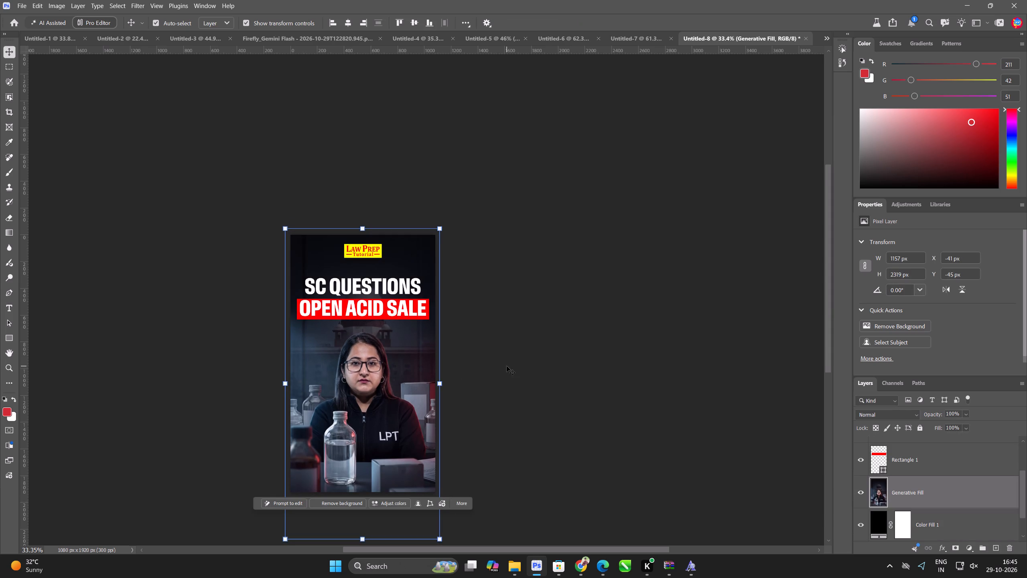
left_click(506, 366)
Nudge the "SC QUESTIONS OPEN ACID SALE" headline slightly down over the red rectangle, and deselect it.
scroll(398, 275, "up", 10)
left_click(374, 315)
scroll(374, 315, "up", 5)
key("Down")
key("Down")
key("Down")
key("Down")
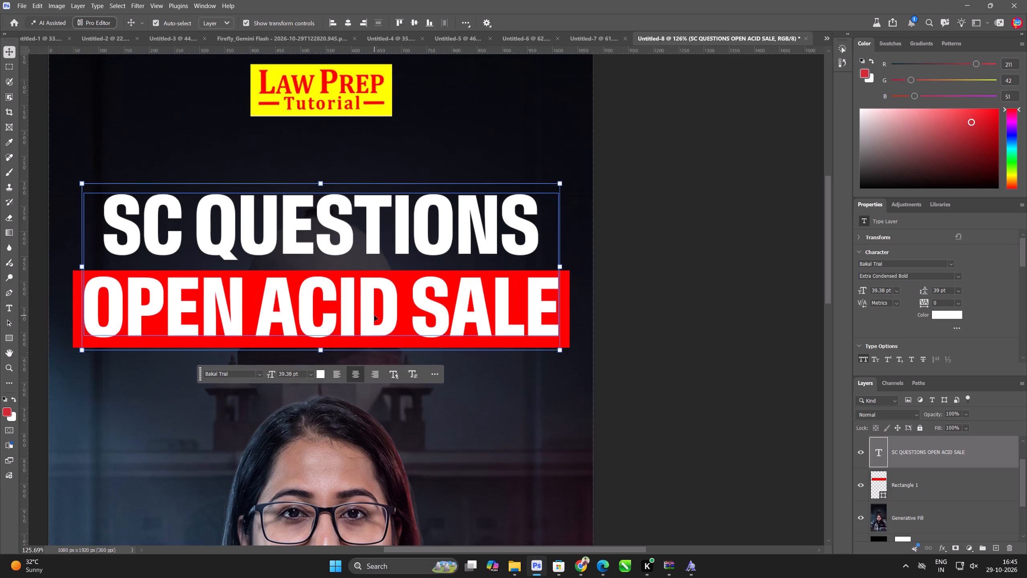
key("Down")
key("Down")
key("Down")
key("Down")
scroll(374, 315, "down", 13)
left_click(510, 313)
Stamp all visible layers into a new top layer and convert it to a smart object.
key("ctrl+alt+a")
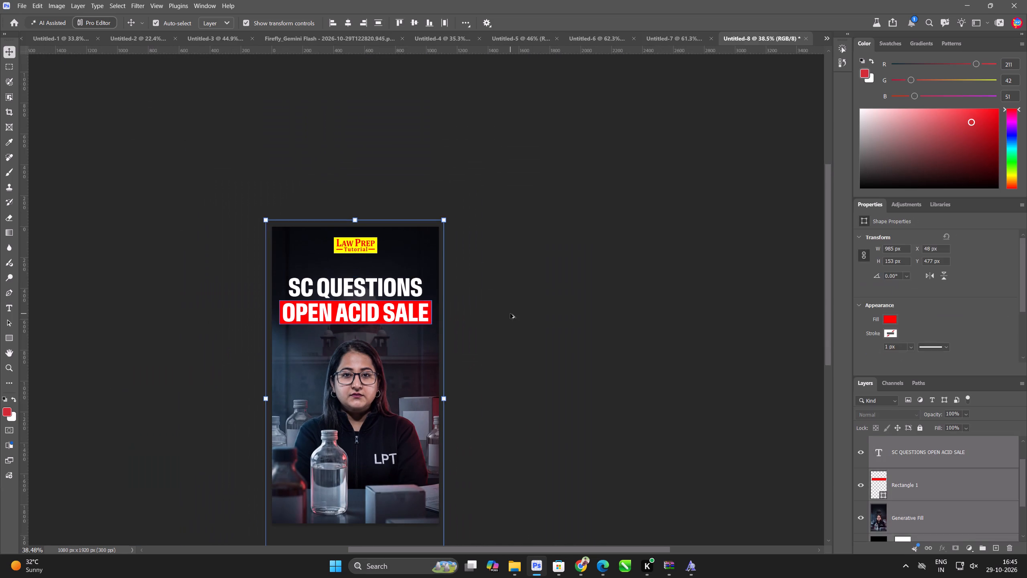
key("ctrl+alt+shift+e")
key("ctrl+alt+q")
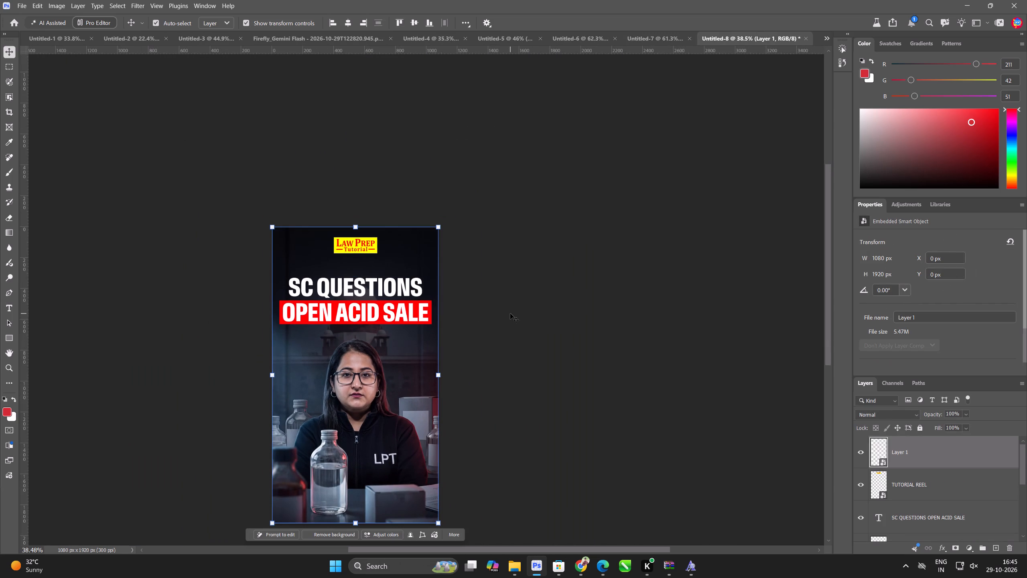
Open the Camera Raw Filter on the stamped smart object and apply the TONE user preset.
key("ctrl+shift+a")
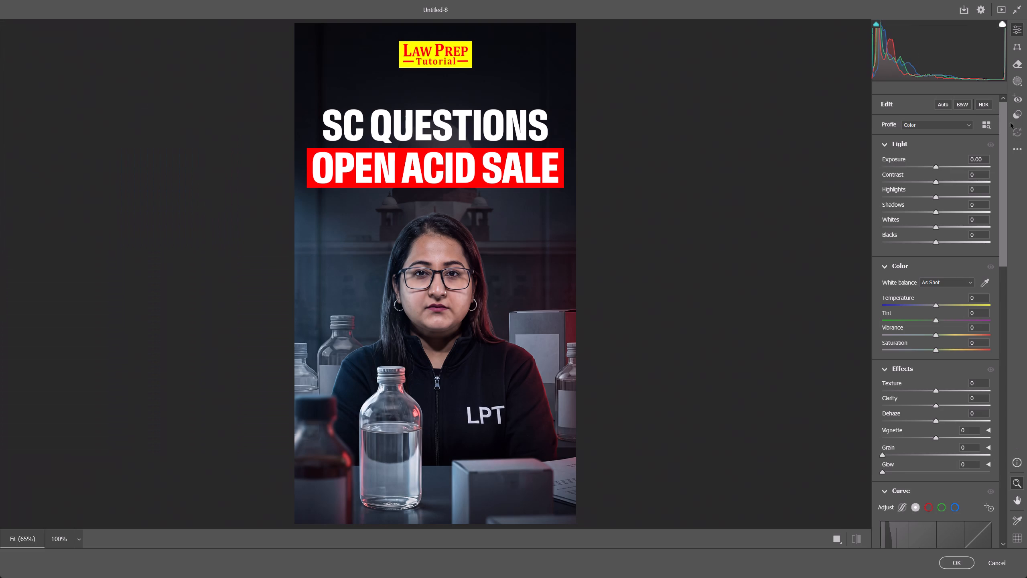
left_click(1012, 120)
left_click(926, 154)
left_click(926, 157)
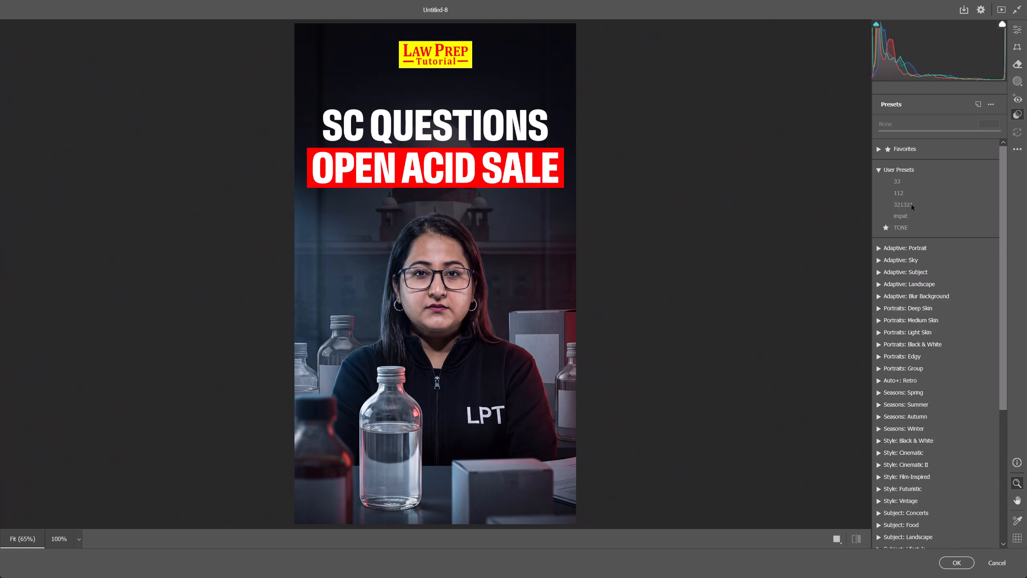
left_click(909, 229)
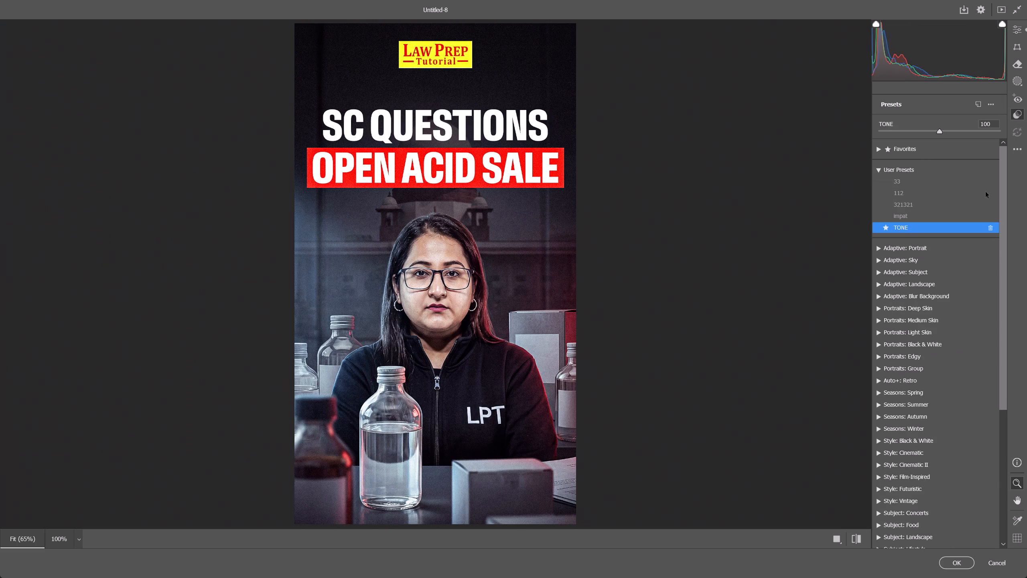
Reset Exposure to 0.00, set Temperature to +12, and apply the Camera Raw Filter.
left_click_drag(1019, 35, 1014, 37)
double_click(940, 169)
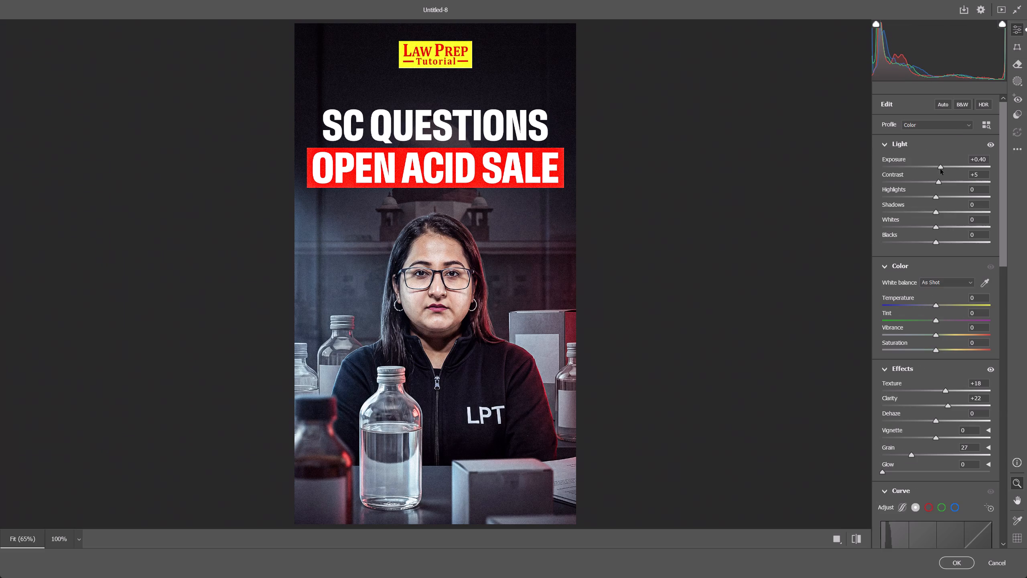
left_click_drag(940, 301, 946, 300)
key("Return")
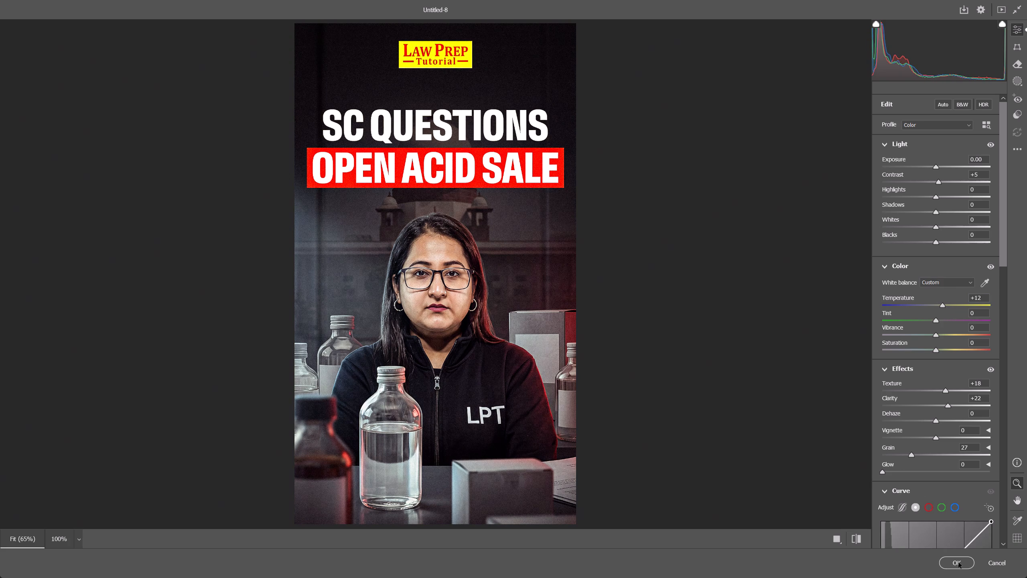
left_click(955, 561)
Start saving a copy with JPEG as the file type and open the 29-10 folder as its destination.
key("ctrl+alt+s")
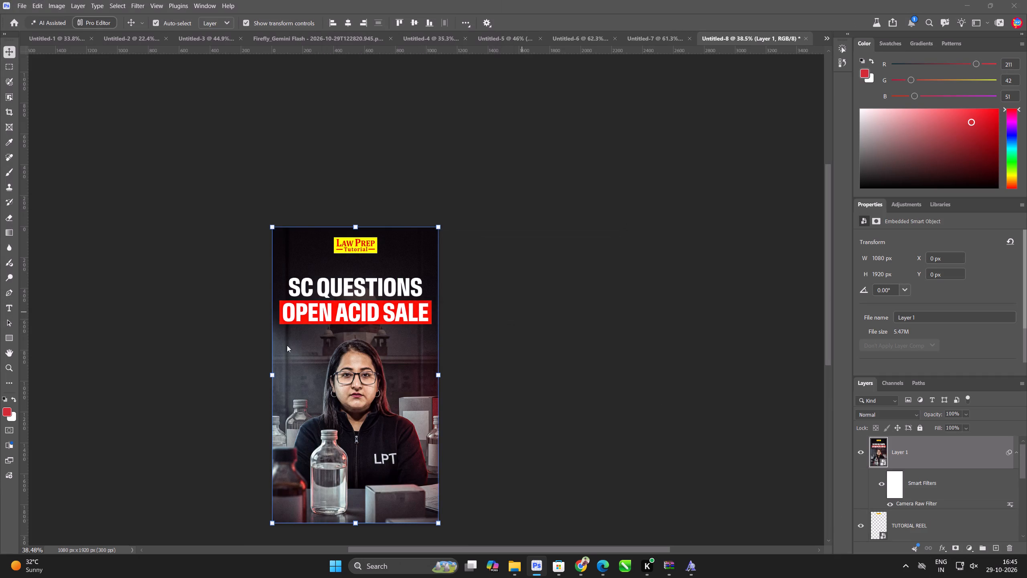
left_click(158, 412)
left_click_drag(191, 273, 187, 273)
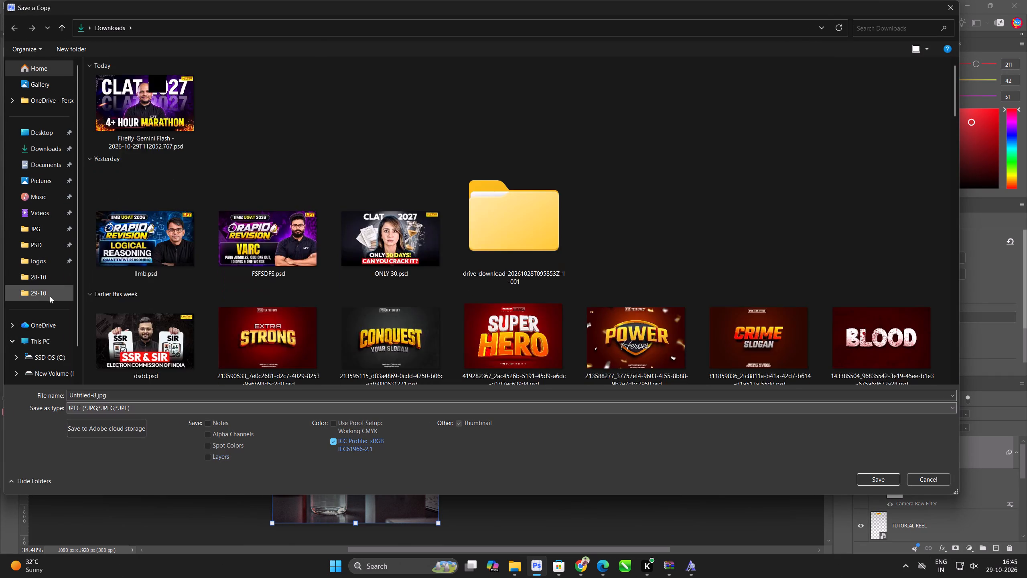
left_click(40, 299)
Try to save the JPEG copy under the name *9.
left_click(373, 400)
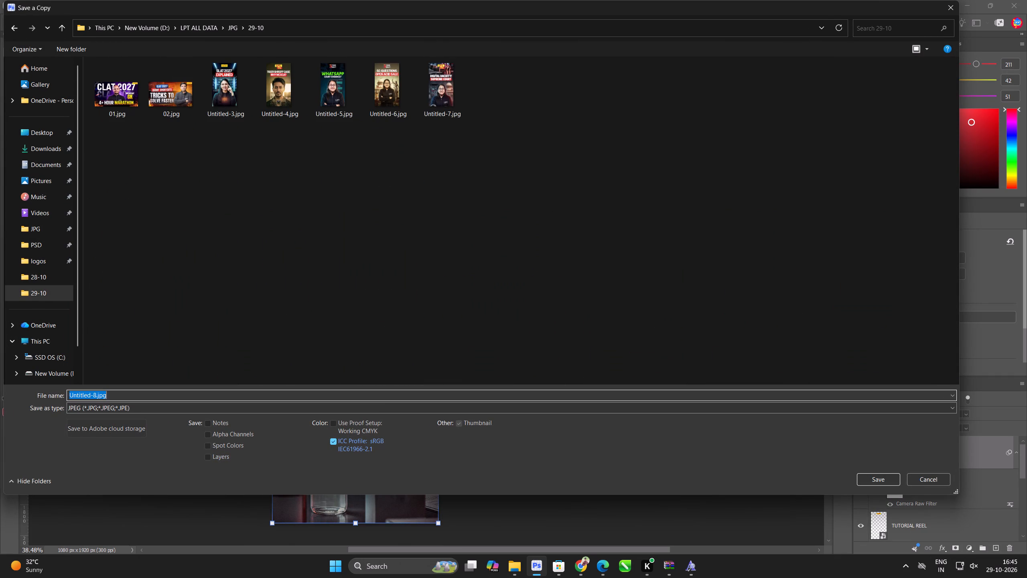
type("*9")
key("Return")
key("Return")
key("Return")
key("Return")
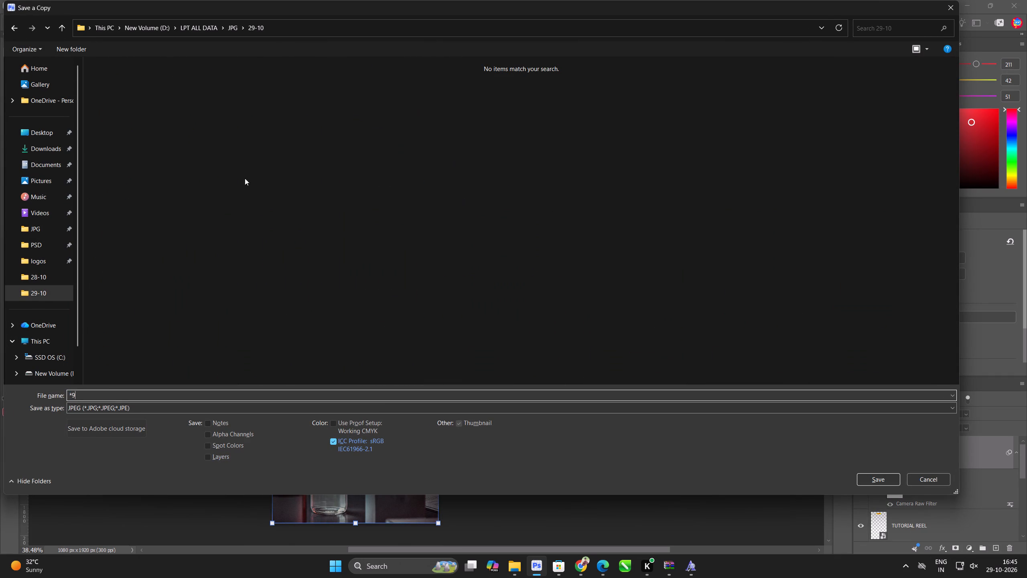
Replace the file name with 9 and save the JPEG copy in the 29-10 folder.
left_click(117, 395)
double_click(117, 395)
key("ctrl+a")
key("9")
key("Return")
key("Return")
Switch to the Adobe Firefly image editor in Microsoft Edge.
key("alt+Tab")
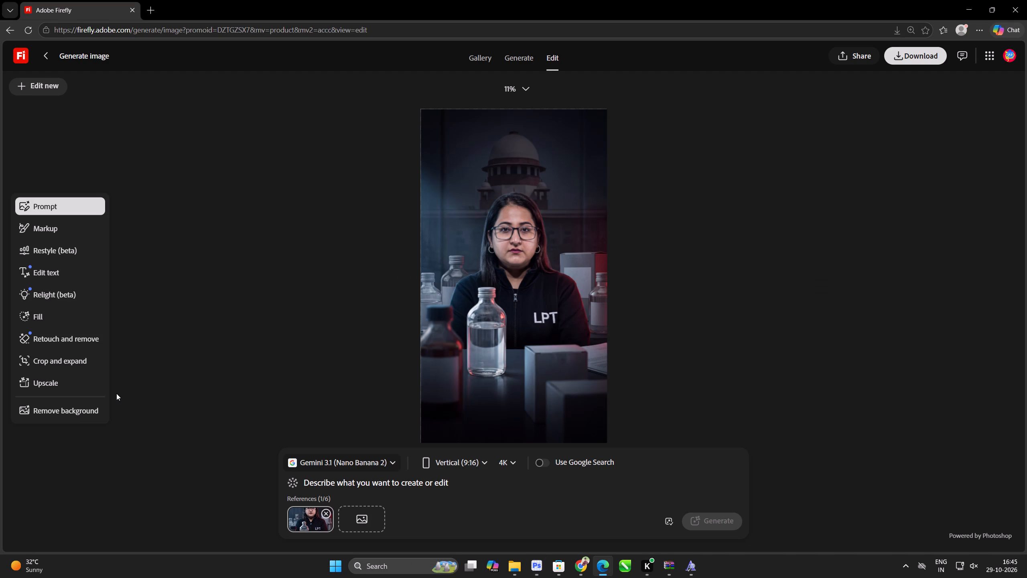
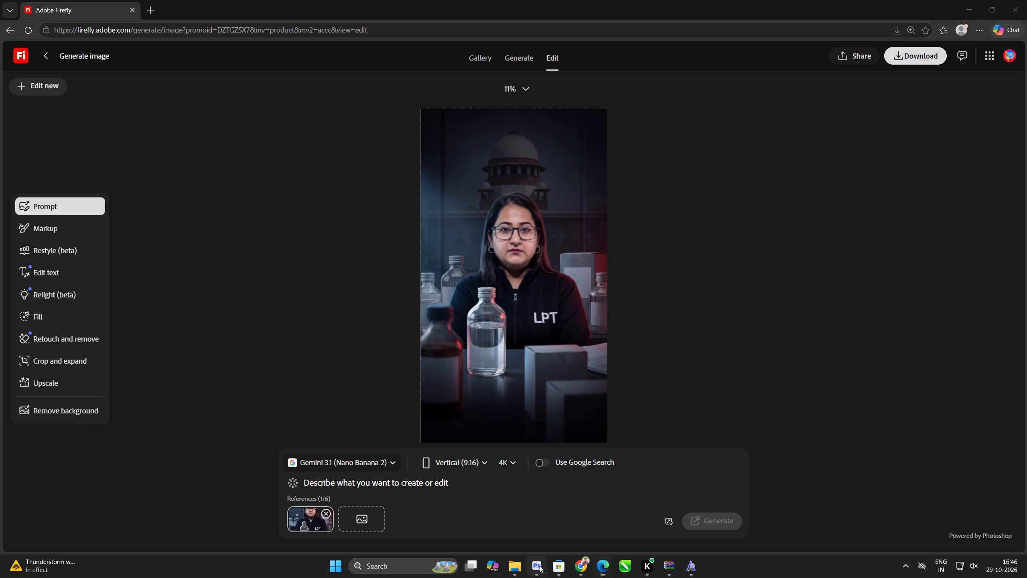
Save a JPEG copy of the reel cover from Photoshop as Untitled-8.jpg in the 29-10 folder at Maximum quality 12.
key("ctrl+alt+a")
key("ctrl+alt+s")
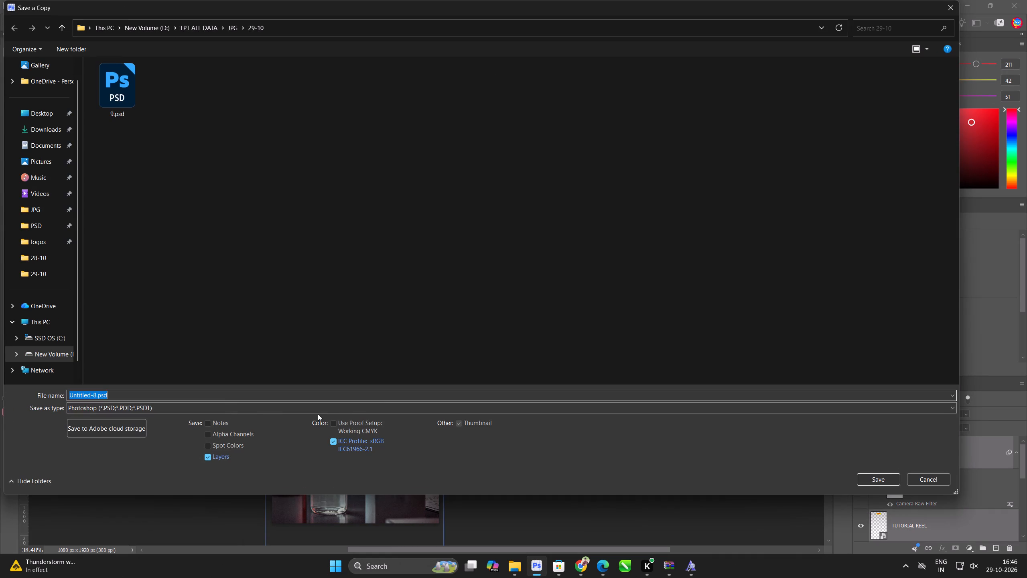
left_click(217, 408)
left_click(222, 267)
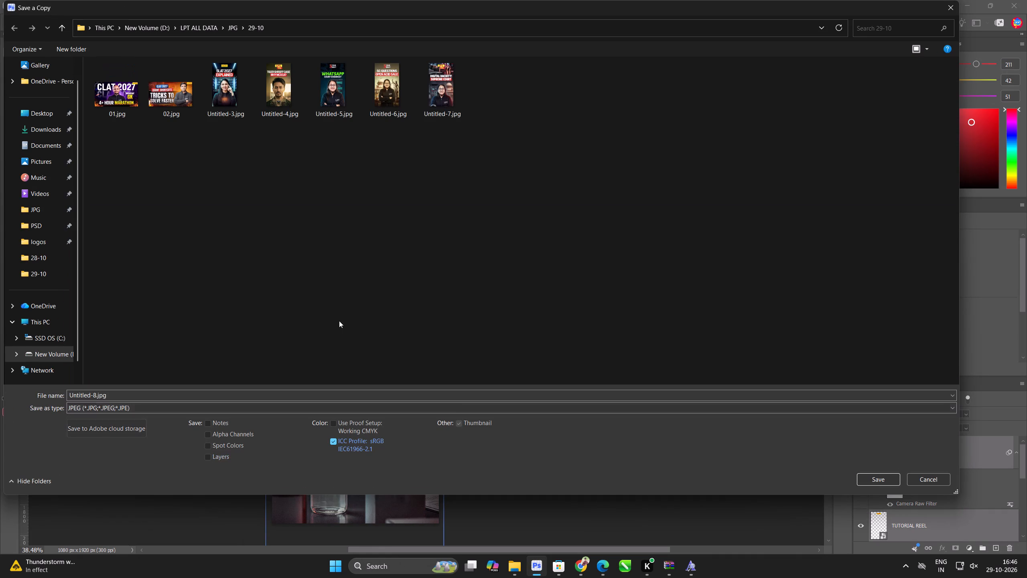
left_click(882, 481)
key("Return")
Switch from Photoshop to another open window.
key("alt+Tab")
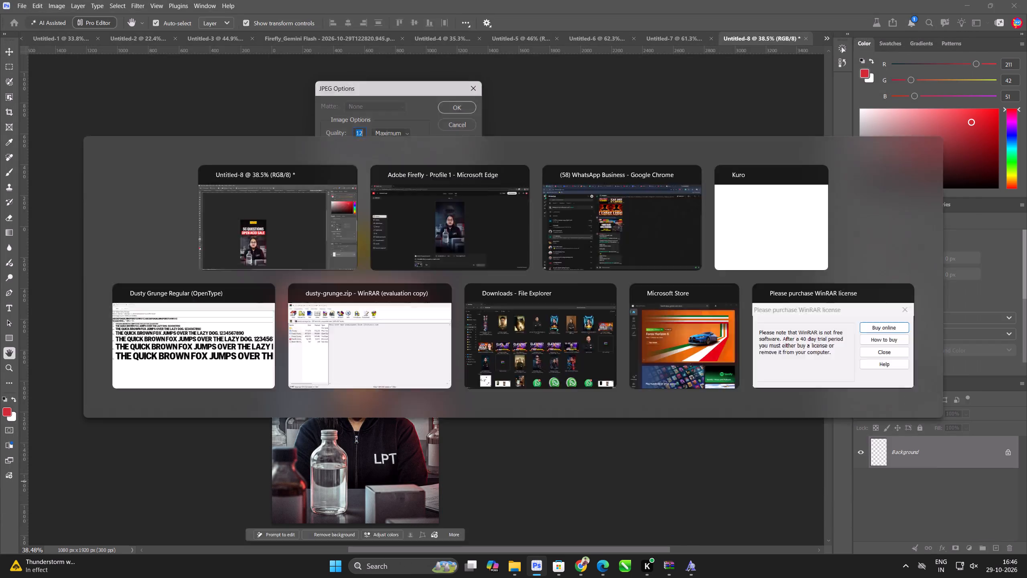
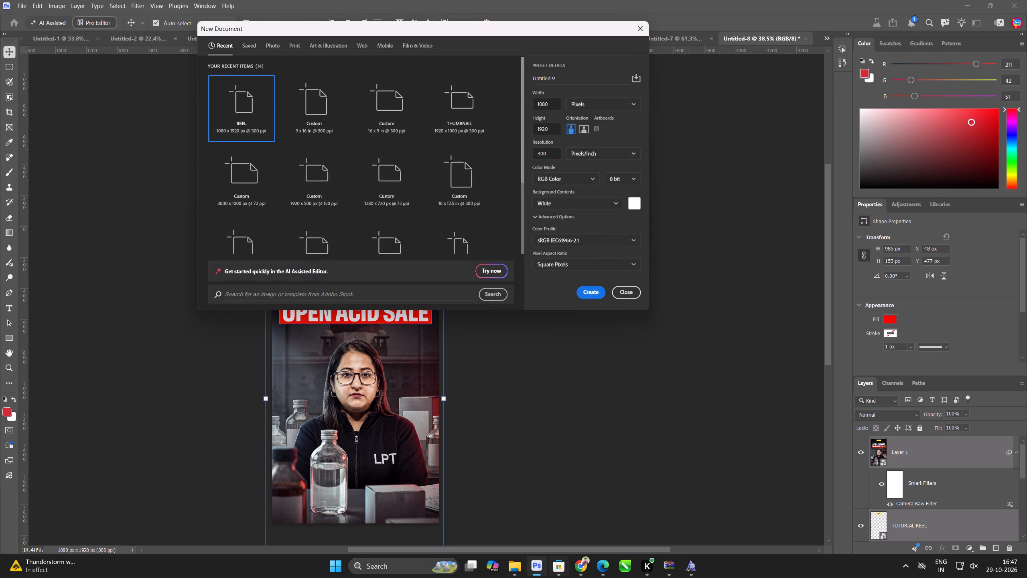
double_click(238, 98)
key("ctrl+9")
key("ctrl+0")
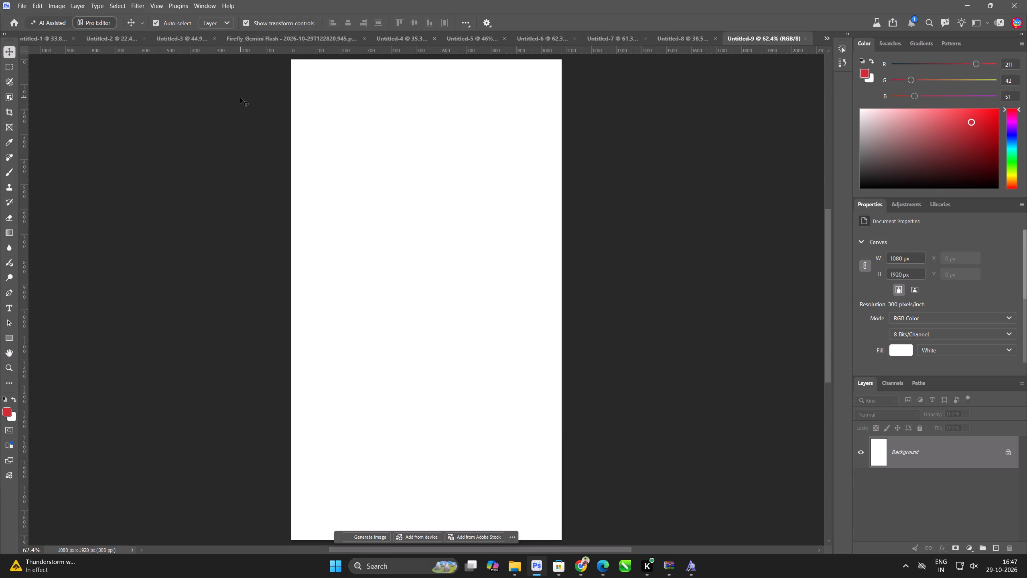
Add the copied headline "HEARING में Officer की Dress पर HC नाराज़" as text near the canvas top, set in the Teko font.
left_click(5, 308)
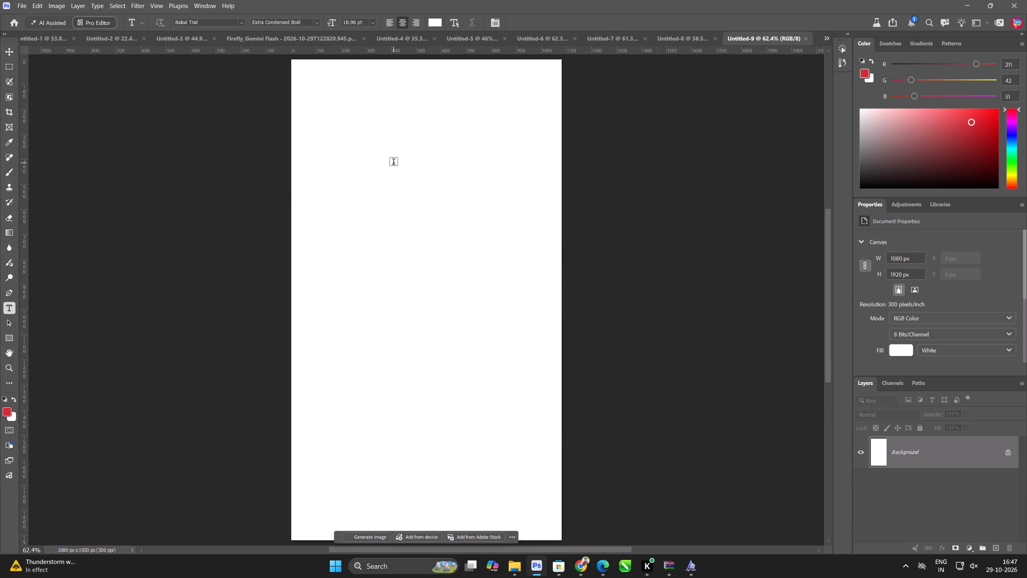
left_click(394, 163)
key("super+v")
left_click(916, 436)
key("ctrl+v")
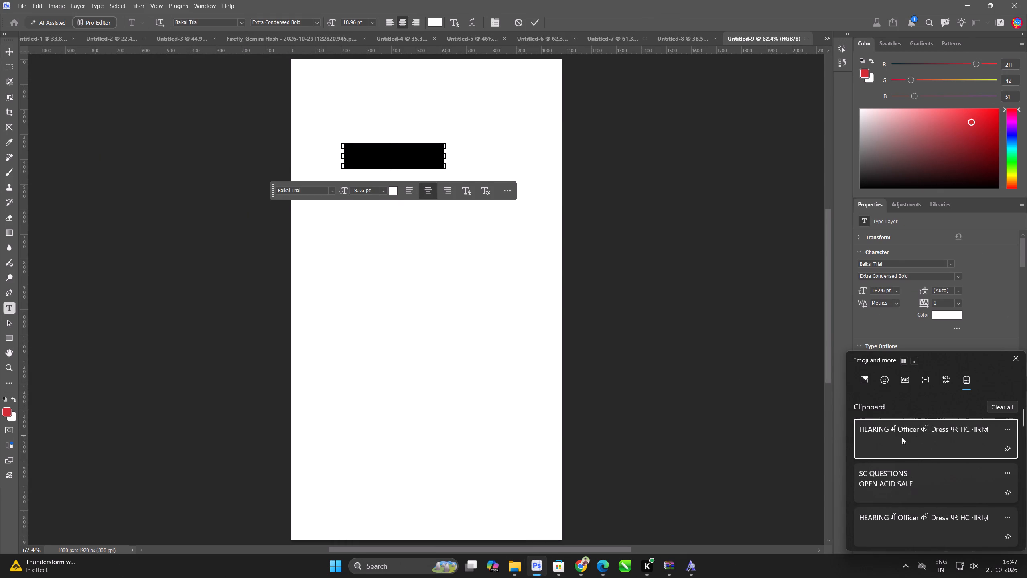
key("ctrl+a")
left_click(197, 24)
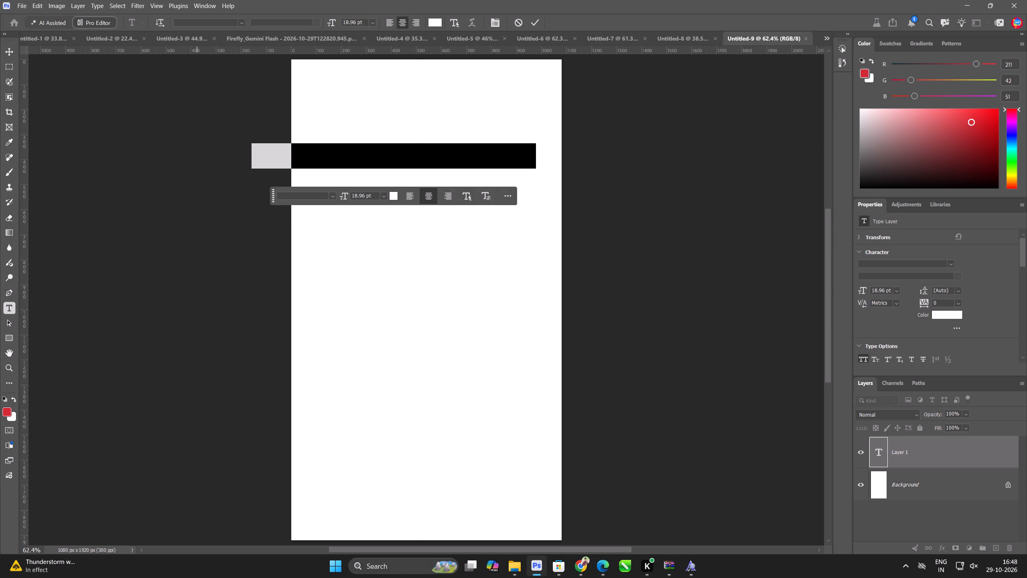
type("TEK")
left_click(309, 121)
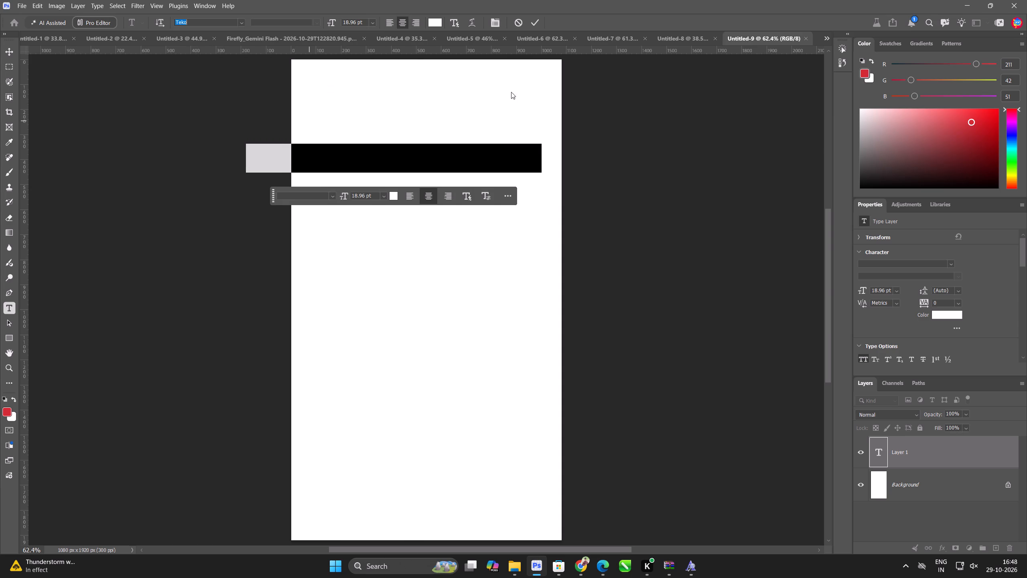
left_click(537, 21)
Hide the stray placeholder text layer beside the canvas.
left_click(653, 149)
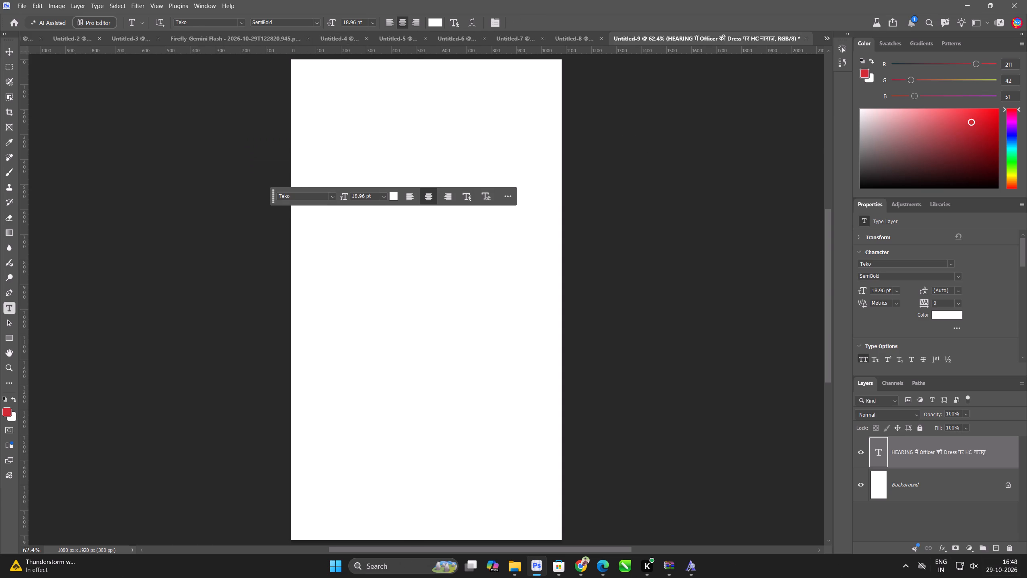
key("ctrl+z")
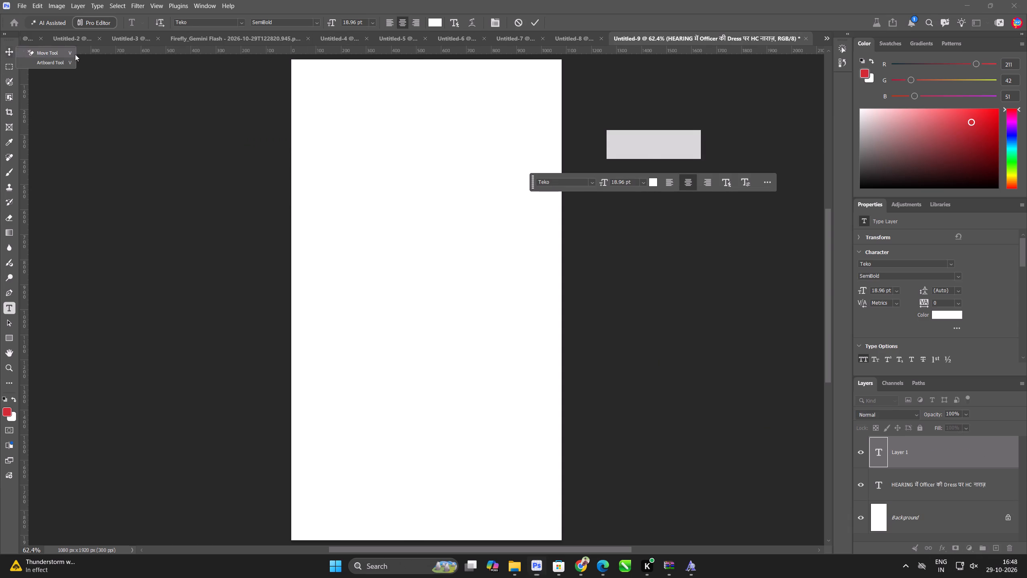
left_click(2, 52)
left_click(2, 52)
left_click(867, 451)
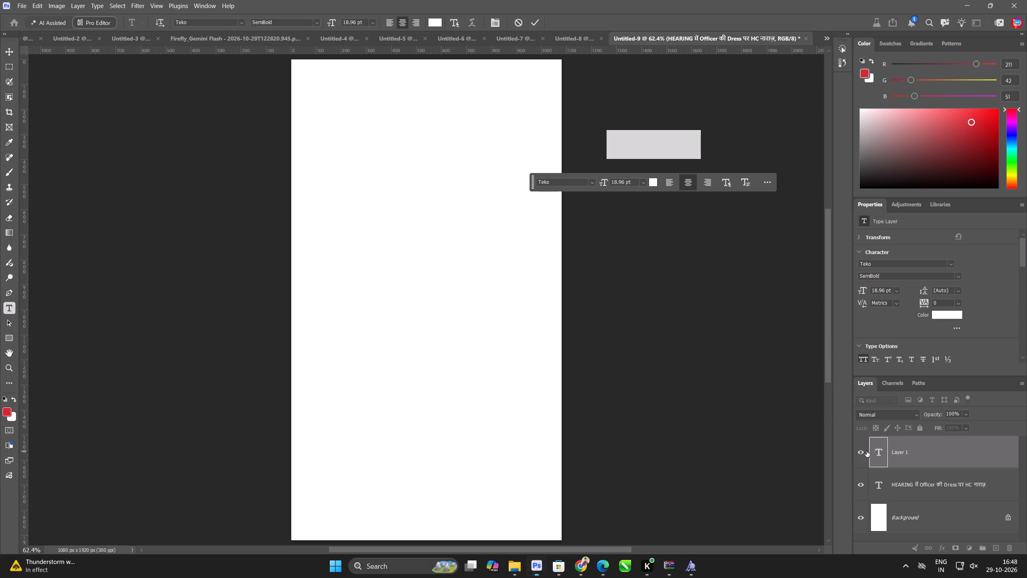
Add a solid color fill layer in 000000 and move it below the headline text layer.
left_click(971, 545)
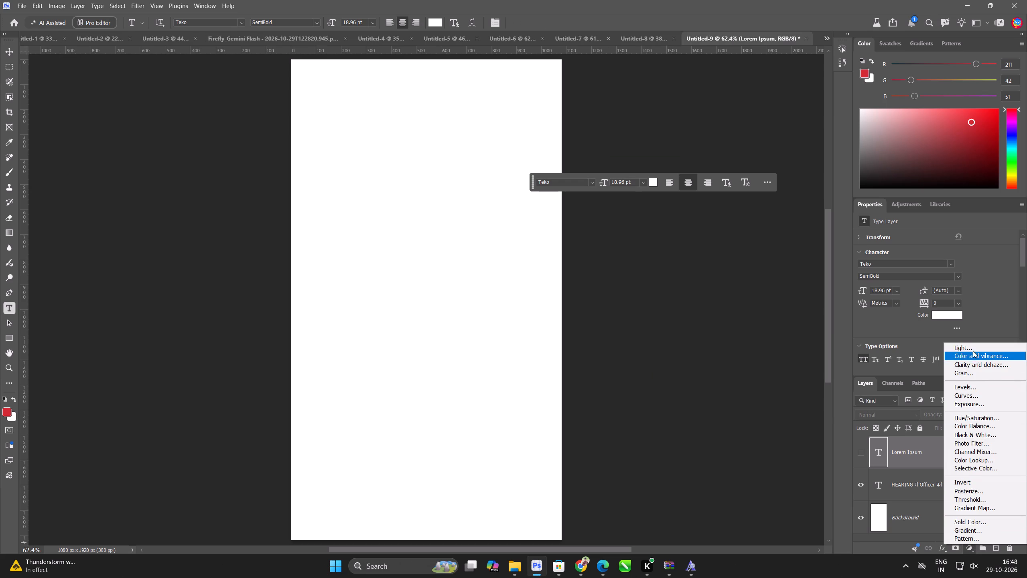
left_click(986, 521)
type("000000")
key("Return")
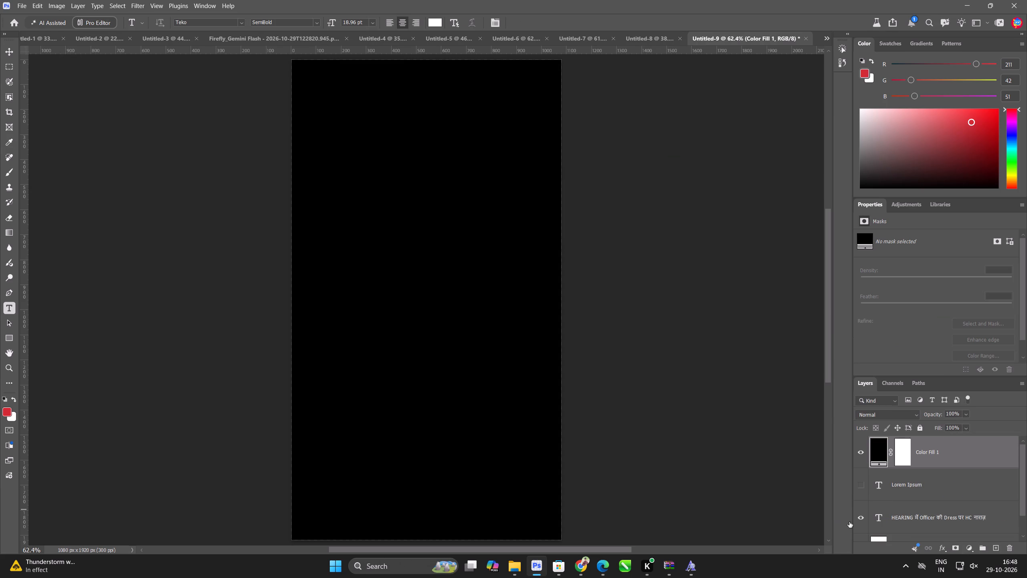
left_click_drag(966, 454, 965, 526)
Break the headline into three lines: "HEARING में", "OFFICER की DRESS पर" and "HC नाराज़".
scroll(233, 98, "up", 1)
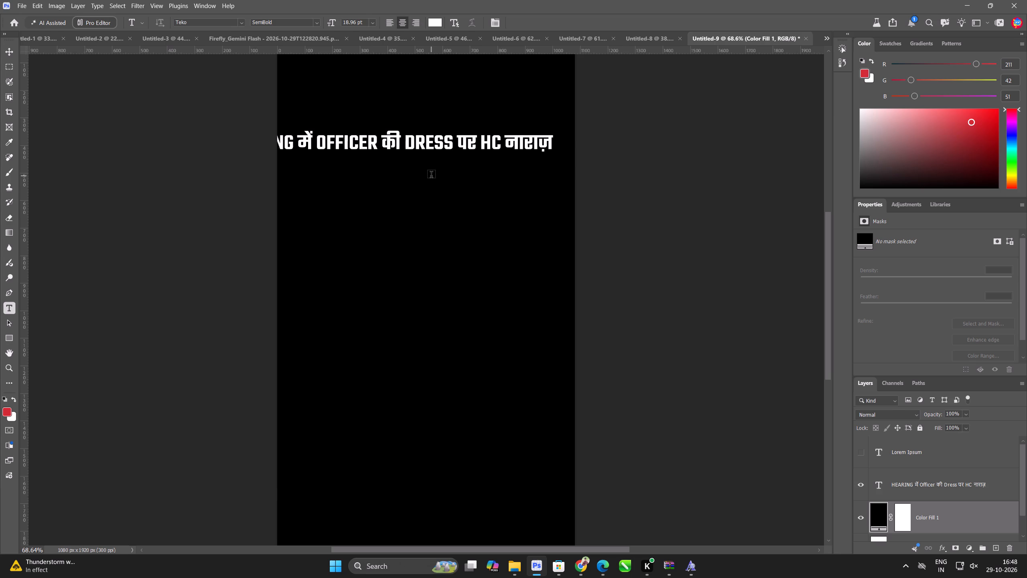
left_click(394, 149)
key("Return")
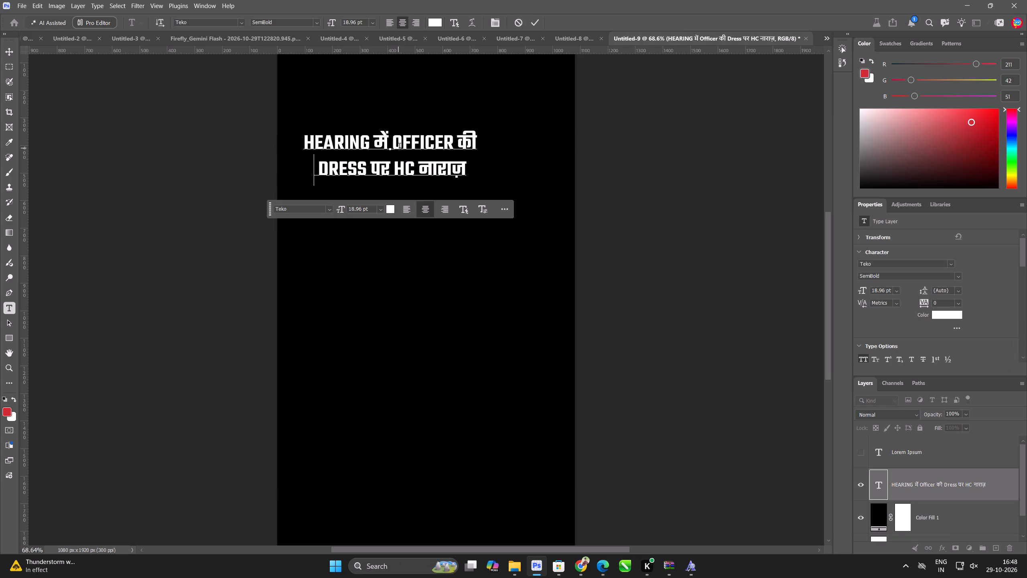
scroll(420, 125, "up", 8)
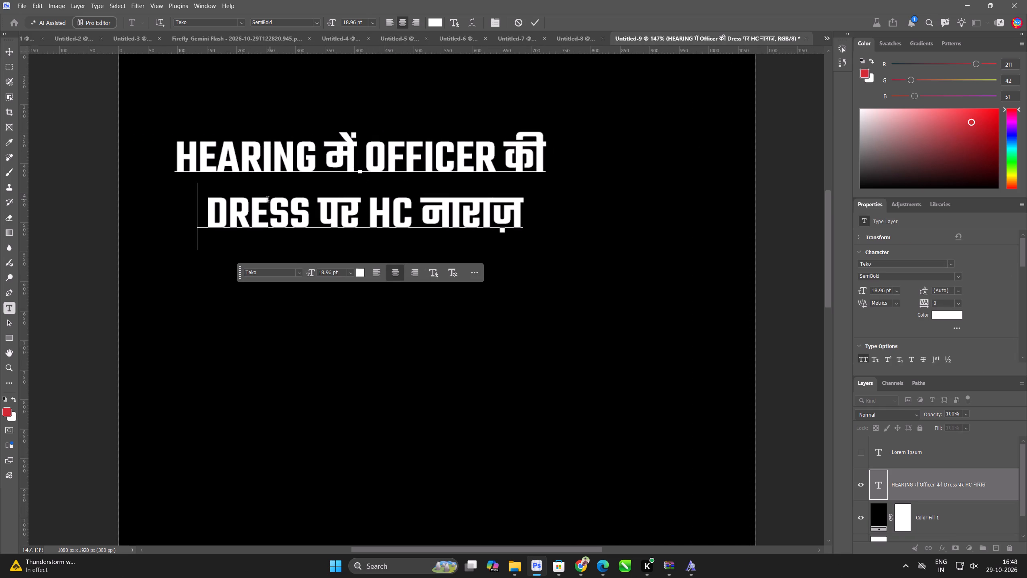
left_click(361, 154)
key("BackSpace")
key("Return")
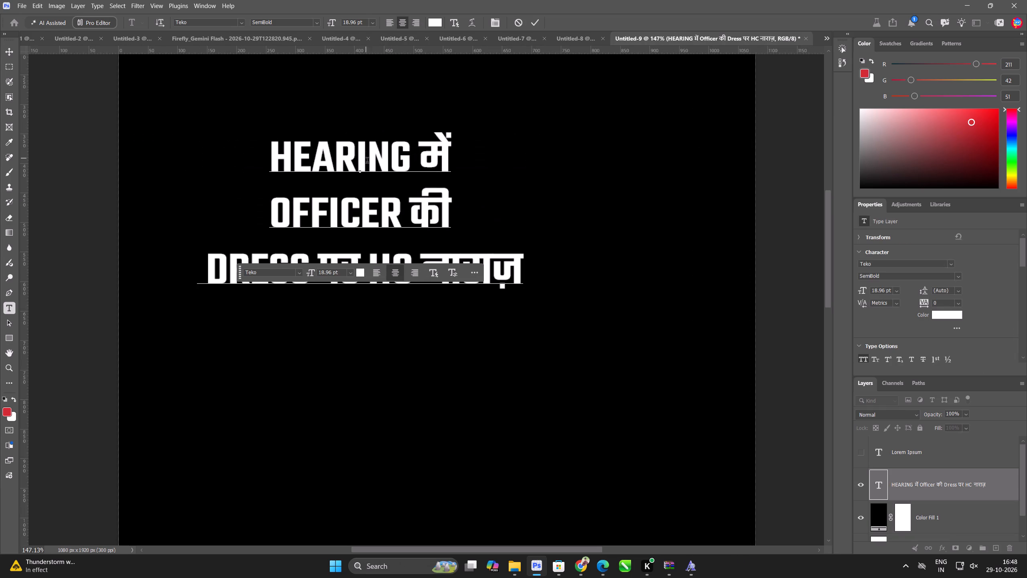
left_click(208, 265)
key("BackSpace")
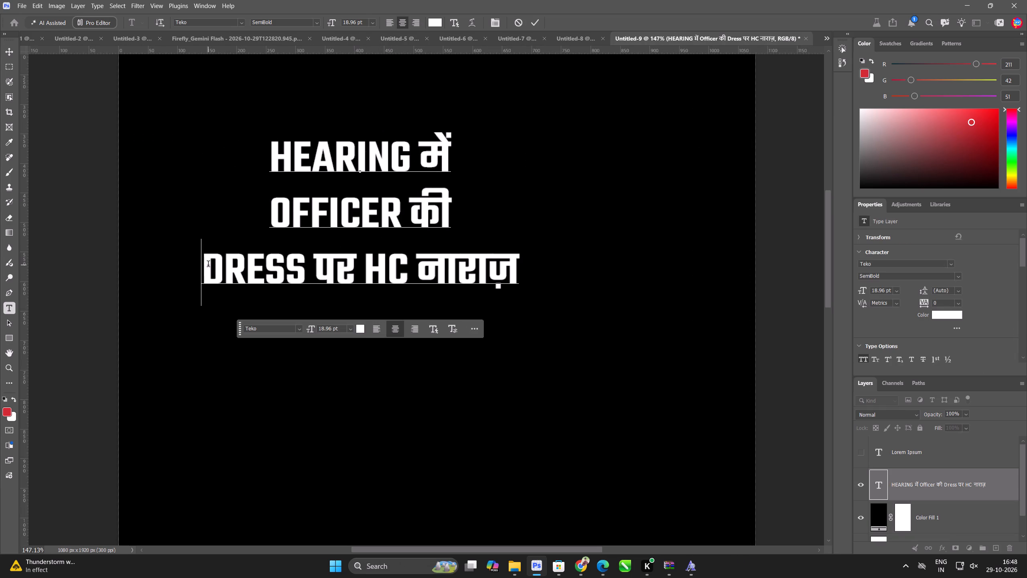
key("BackSpace")
key("space")
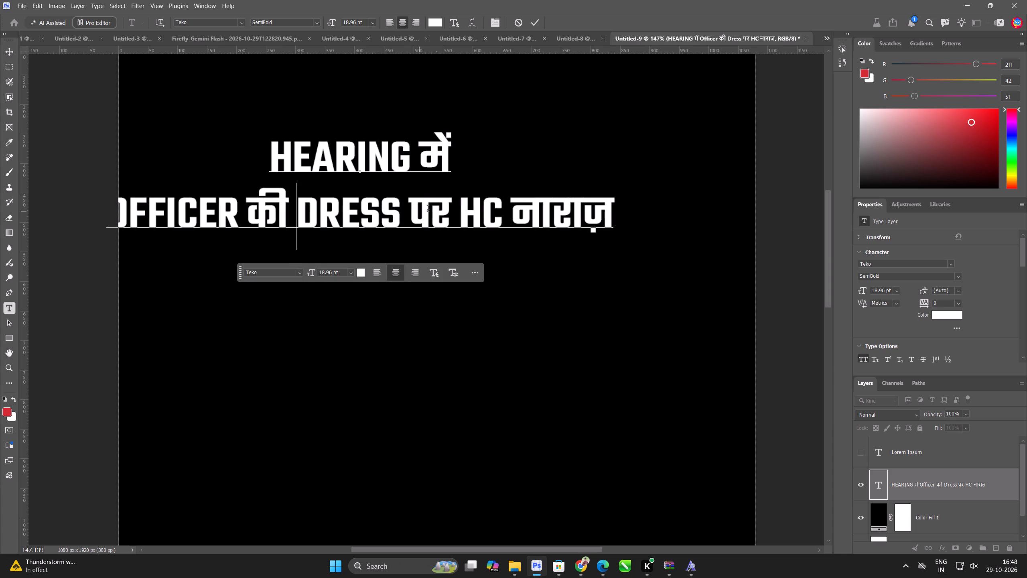
left_click(461, 206)
key("BackSpace")
key("Return")
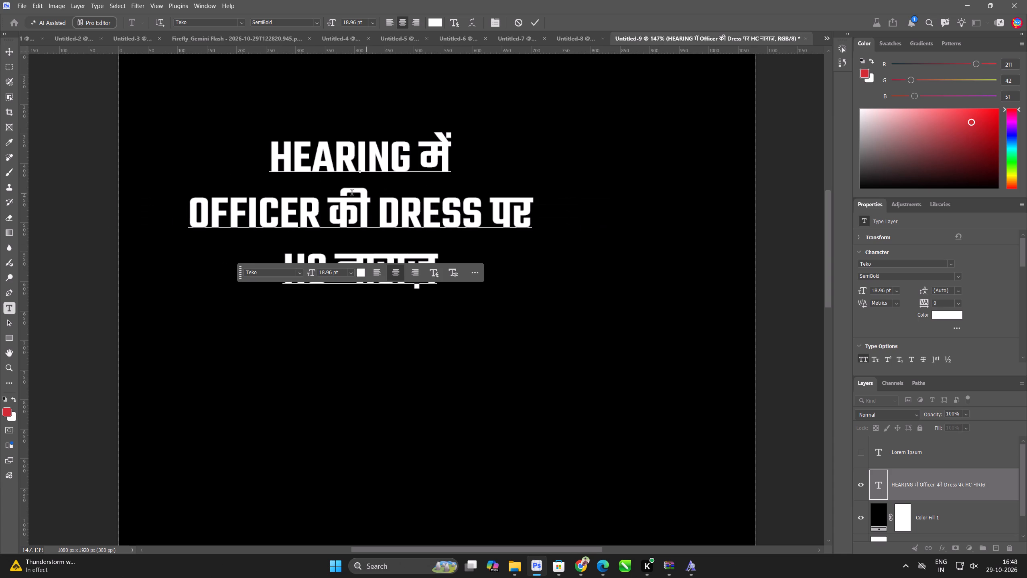
Scale the three-line headline up to about 36.18 pt, spanning roughly the full canvas width, and reposition it near the top.
left_click(10, 51)
scroll(289, 167, "down", 6)
scroll(309, 190, "up", 1)
left_click_drag(343, 268, 343, 294)
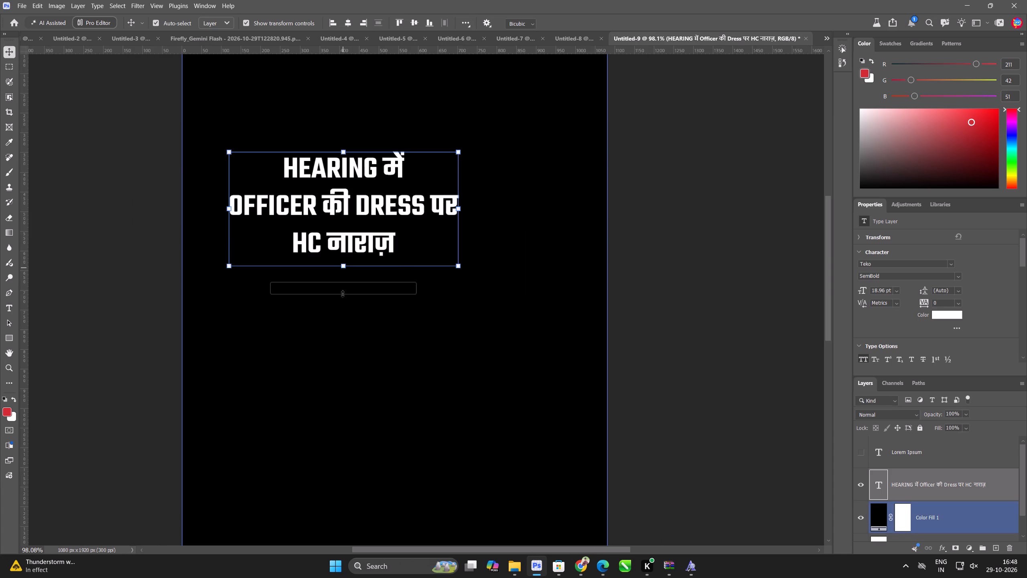
left_click_drag(343, 294, 331, 372)
left_click_drag(331, 322, 382, 291)
left_click(595, 18)
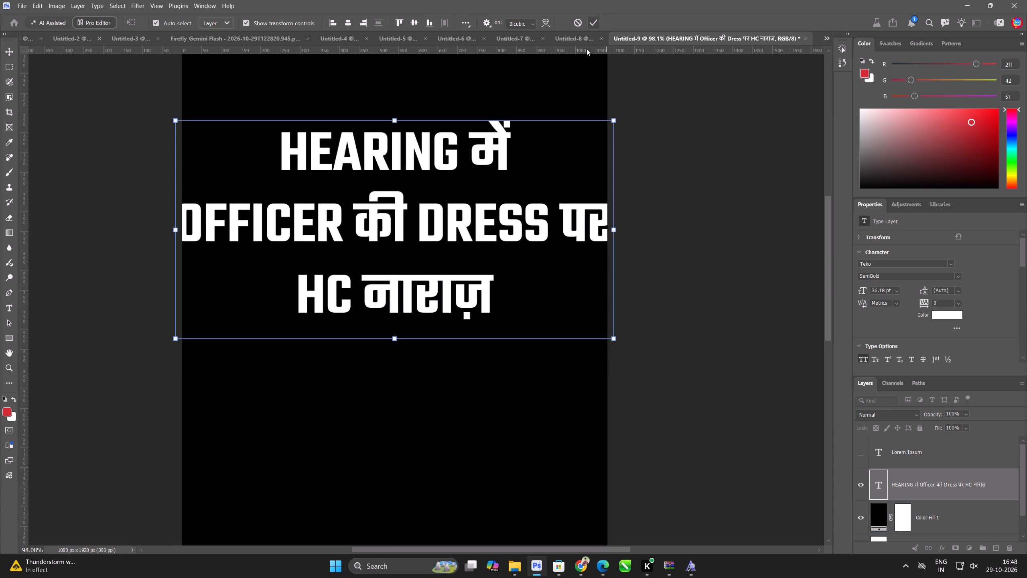
Cut the third line "HC नाराज़" out of the headline text.
double_click(422, 253)
left_click(410, 226)
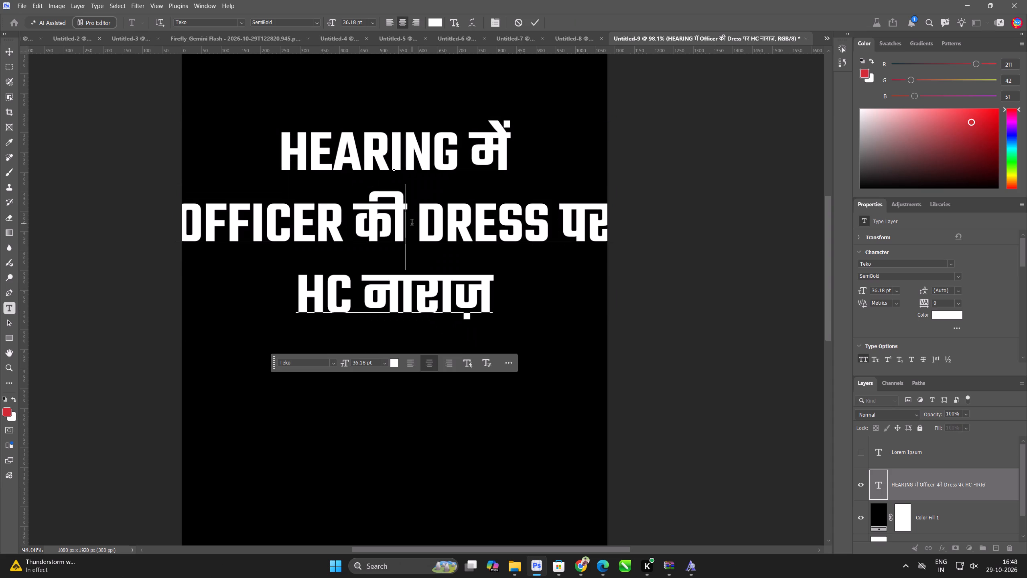
key("ctrl+a")
left_click_drag(314, 287, 304, 290)
left_click_drag(326, 294, 637, 294)
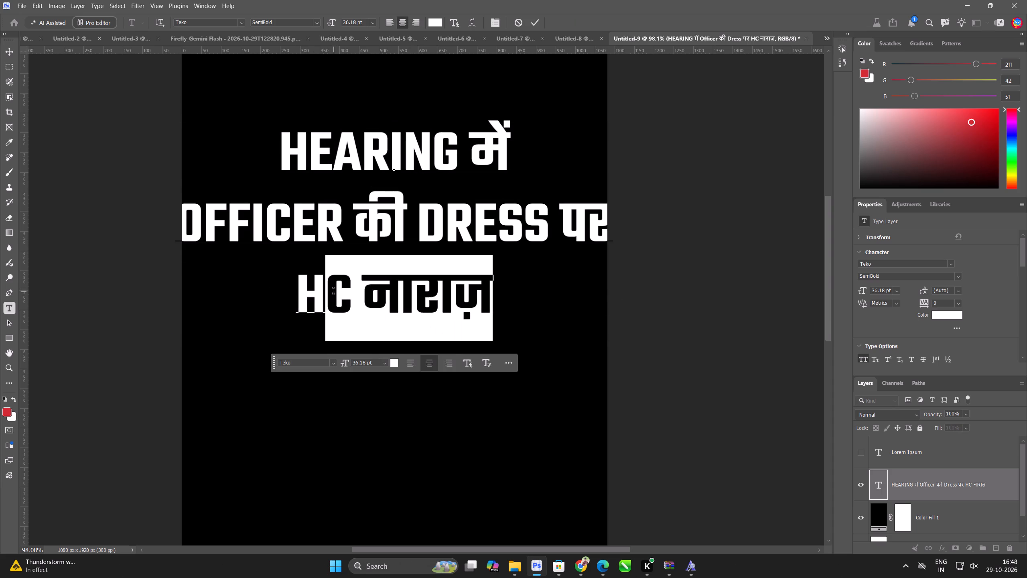
left_click(305, 303)
left_click_drag(291, 298, 597, 300)
key("ctrl+x")
Enlarge the font size of the "HEARING में" line so it stands larger than the second line.
key("ctrl+a")
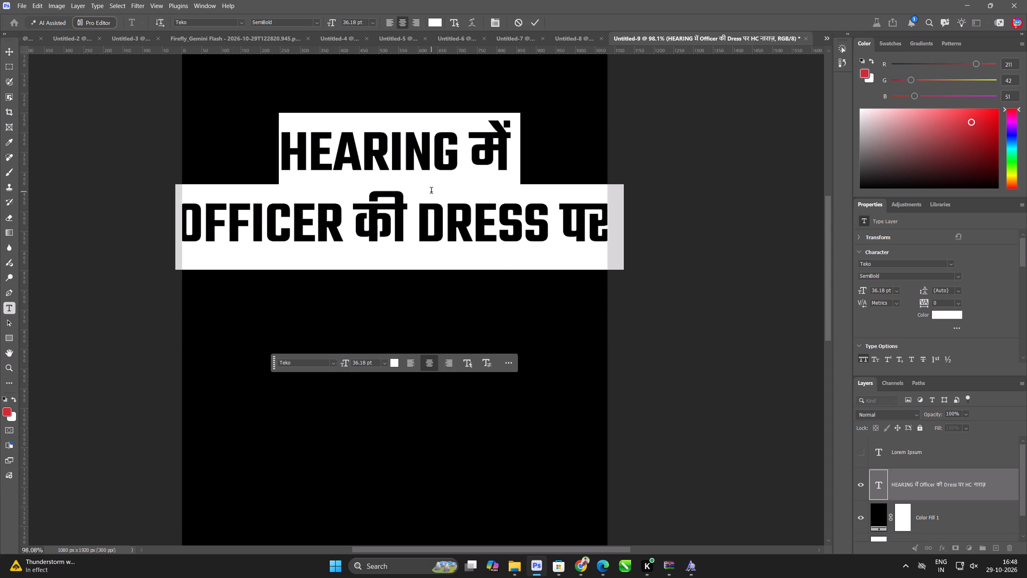
left_click(431, 191)
left_click_drag(268, 129, 676, 129)
left_click_drag(334, 22, 348, 25)
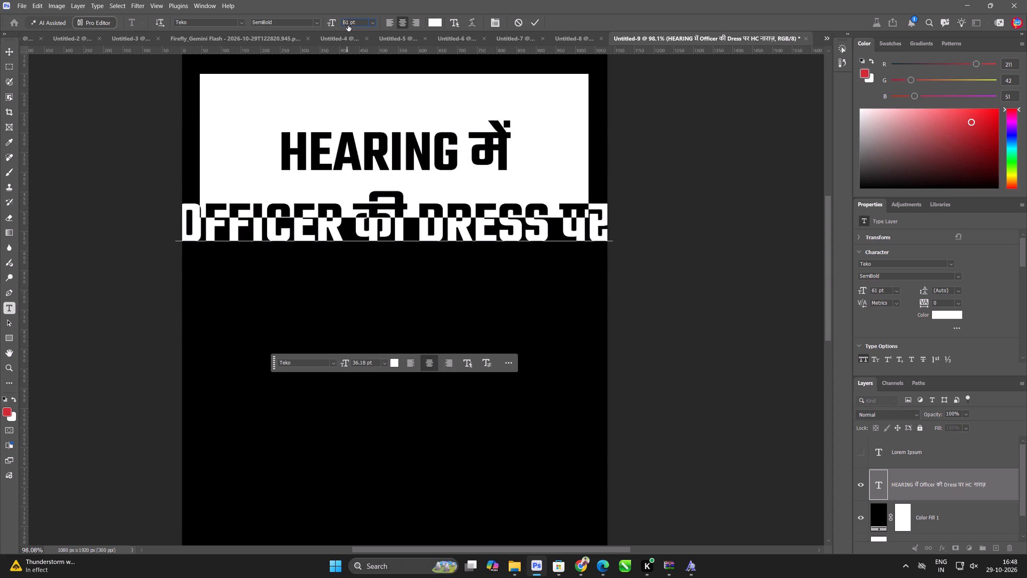
left_click_drag(348, 25, 343, 26)
Tighten the line spacing of the whole two-line headline to 31 pt leading.
key("ctrl+a")
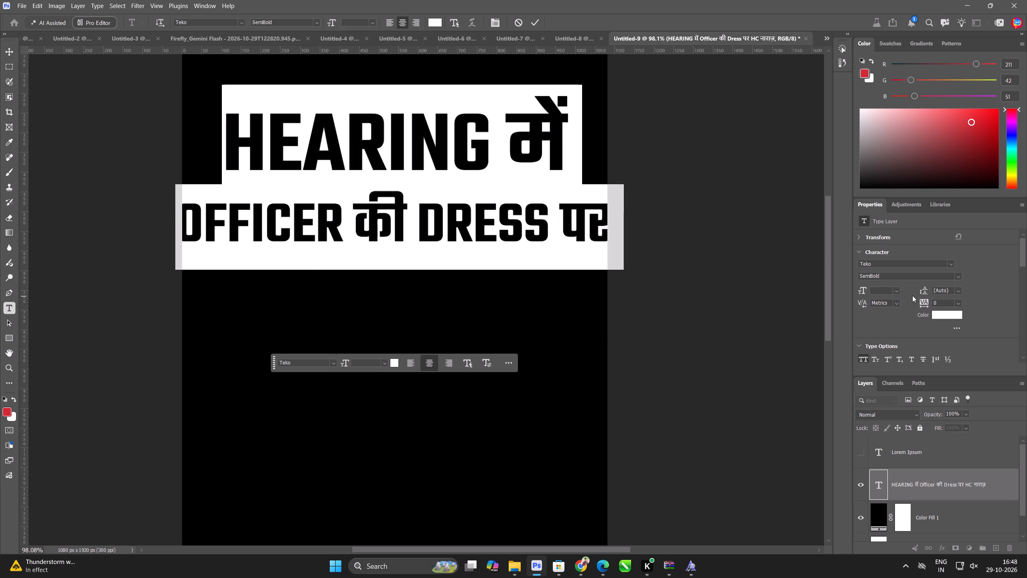
left_click_drag(923, 290, 905, 290)
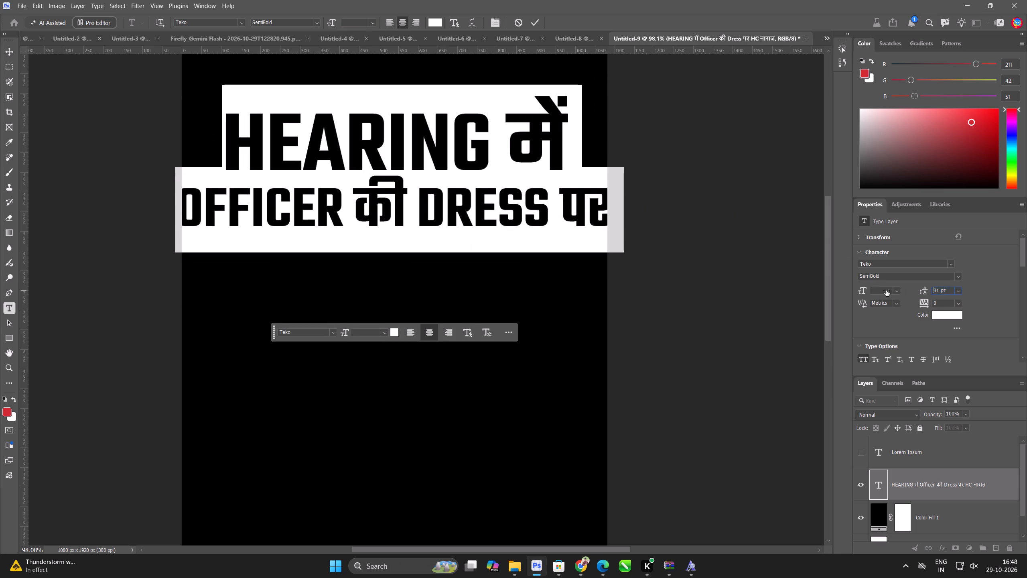
left_click(7, 50)
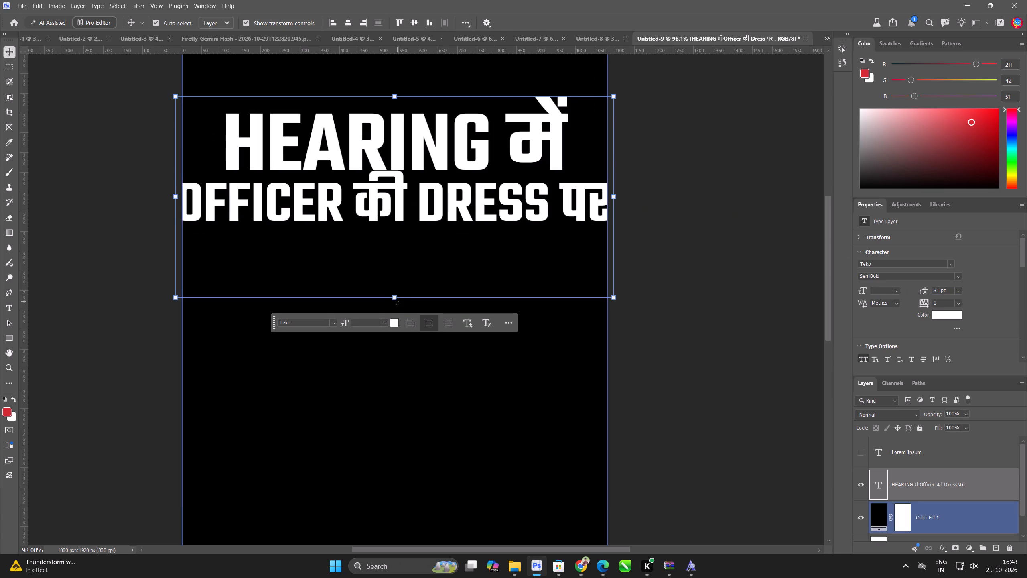
Scale the two-line headline down to about 72% and move it lower, centred horizontally at about Y 523 px.
left_click_drag(397, 301, 394, 245)
left_click_drag(408, 174, 408, 226)
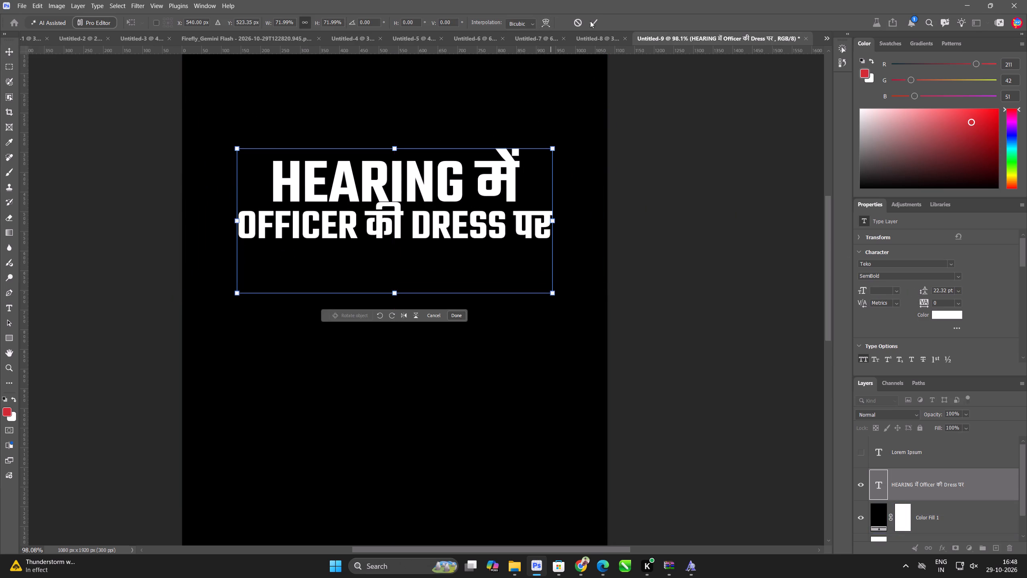
left_click(595, 21)
Duplicate the headline text below the original and replace the copy's wording with the cut line "HC नाराज़".
left_click_drag(415, 187, 415, 299, "alt")
triple_click(415, 299)
key("ctrl+v")
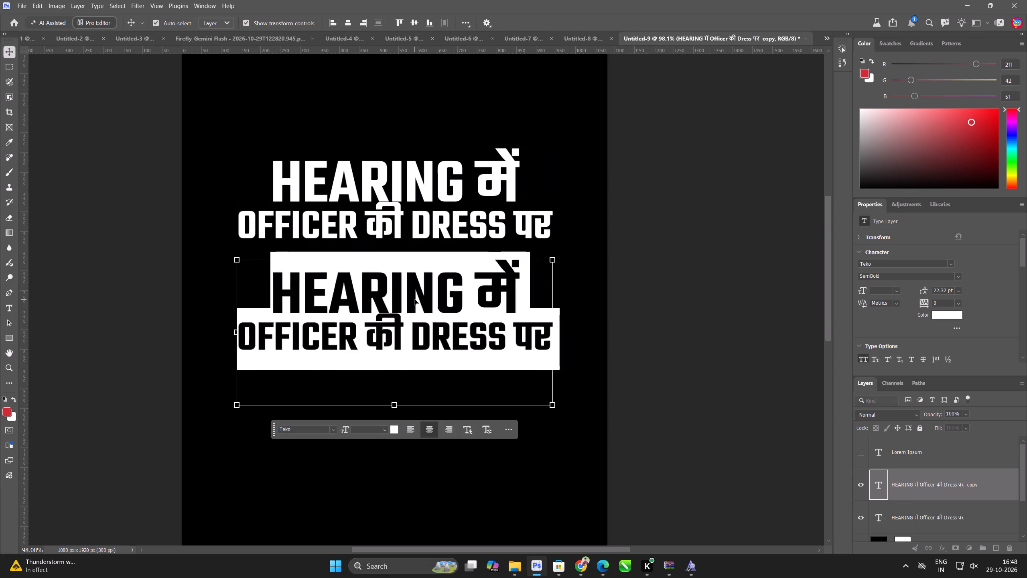
key("ctrl+a")
left_click(8, 47)
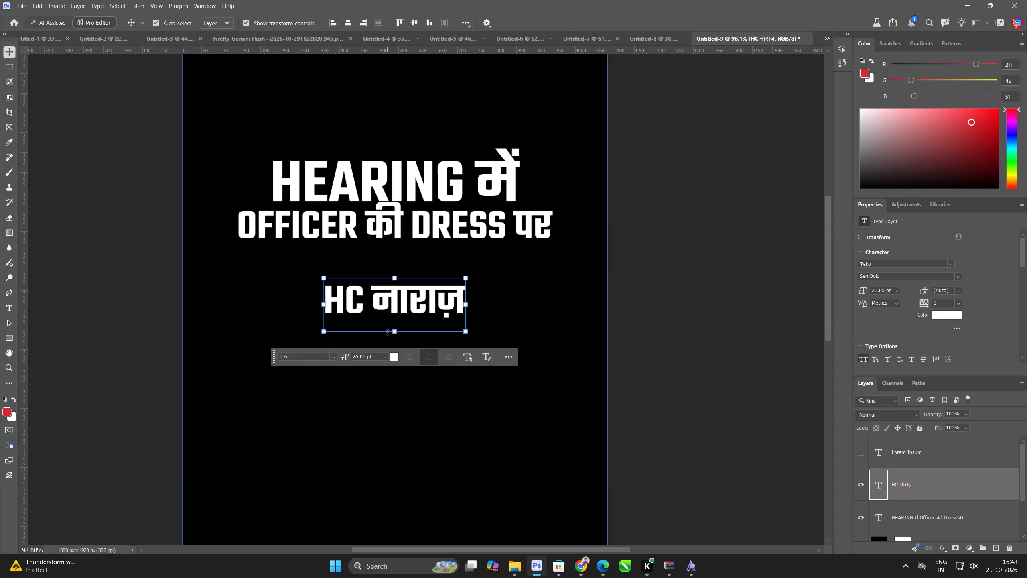
Scale the "HC नाराज़" line up to about 48.9 pt and move it up directly beneath the "OFFICER की DRESS पर" line.
left_click_drag(396, 335, 397, 383)
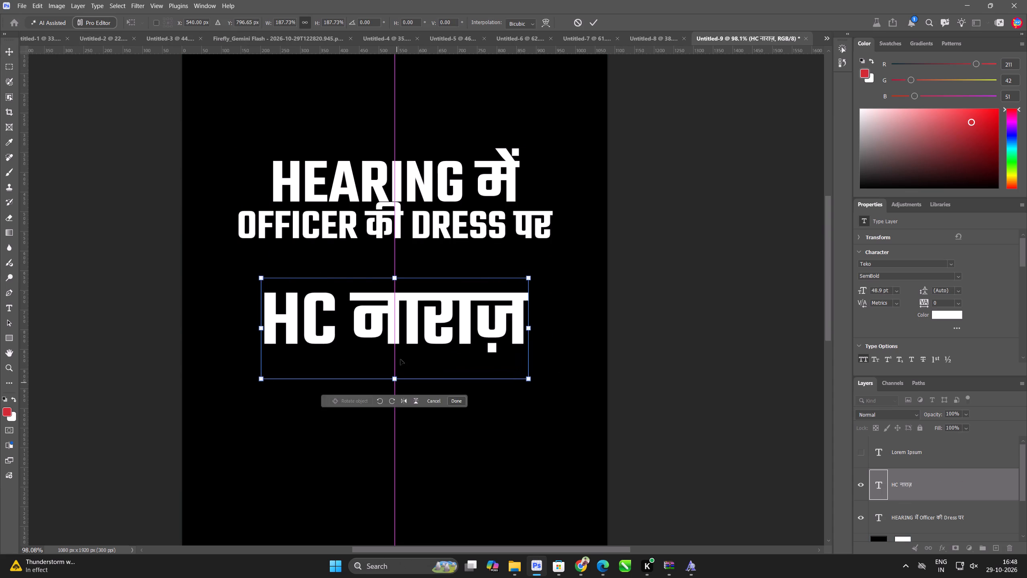
left_click_drag(400, 353, 398, 309)
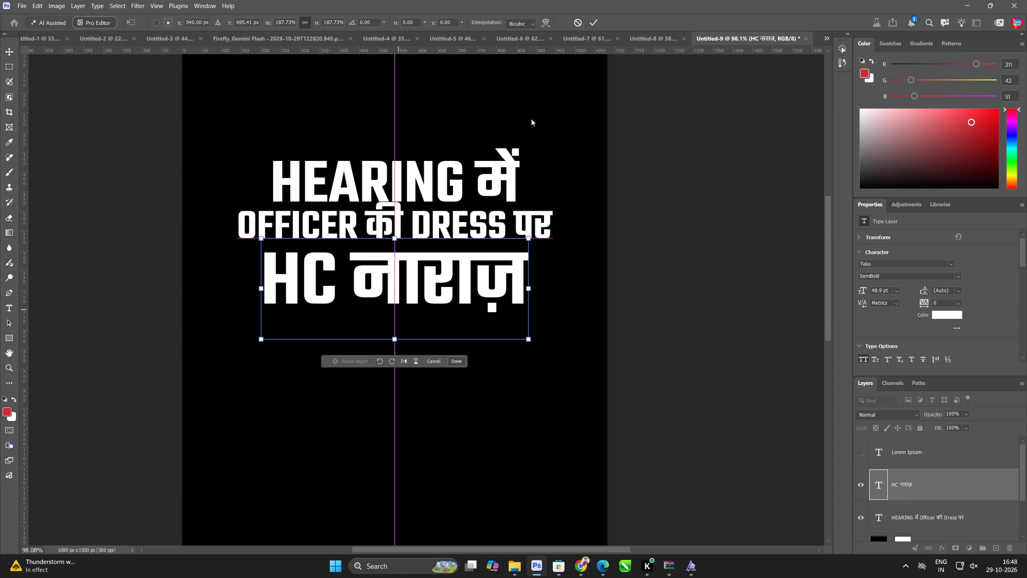
left_click(593, 26)
Slightly increase the leading between the "HEARING में" and "OFFICER की DRESS पर" lines.
left_click(467, 205)
left_click(465, 189)
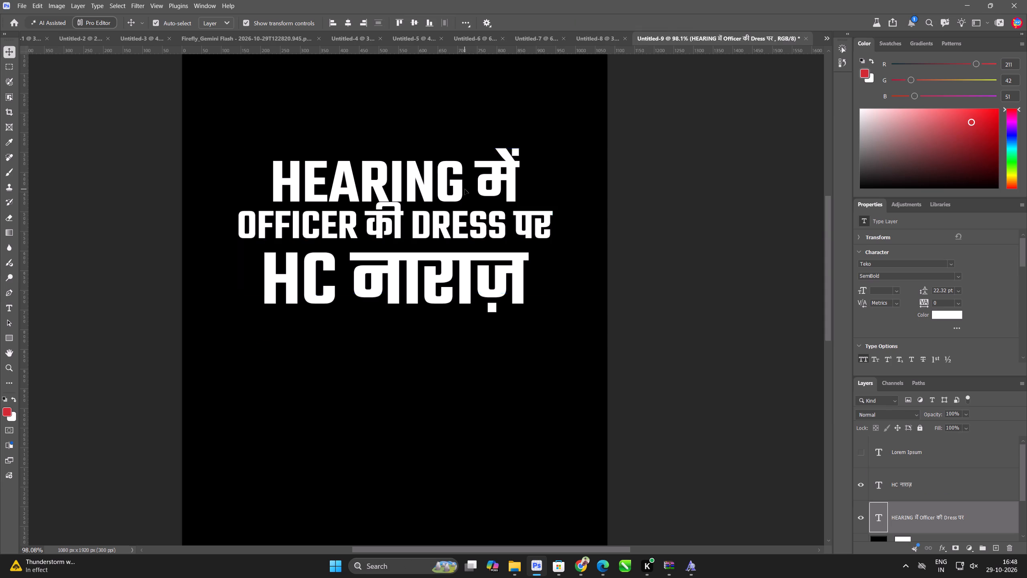
left_click(920, 289)
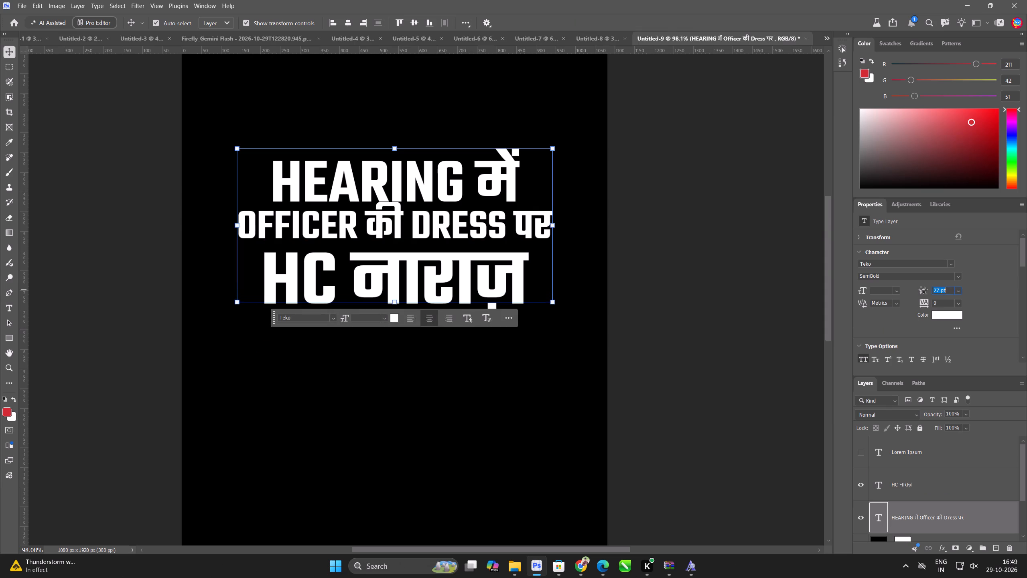
left_click_drag(739, 324, 721, 329)
Colour the "HC नाराज़" line yellow with hex FFFF00 and deselect the layers.
left_click(515, 293)
left_click(523, 292)
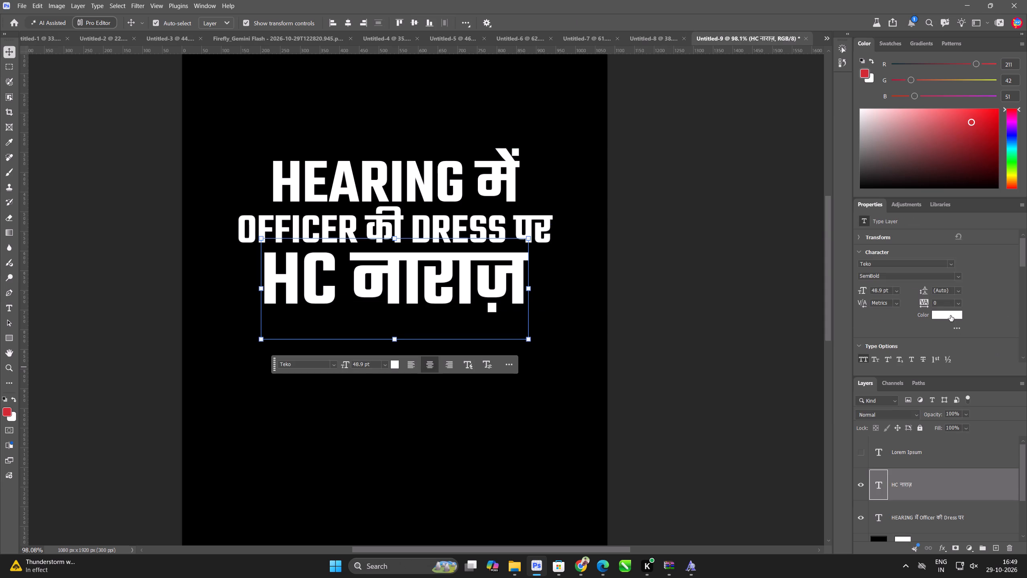
left_click(950, 315)
type("FFFF")
type("00")
key("Return")
left_click(606, 241)
scroll(514, 199, "down", 5)
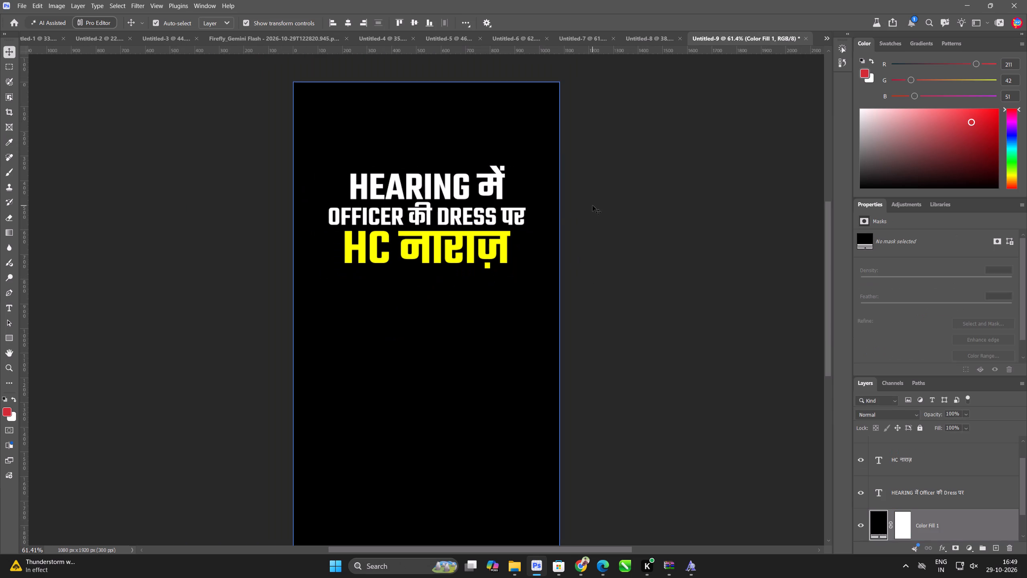
left_click(593, 206)
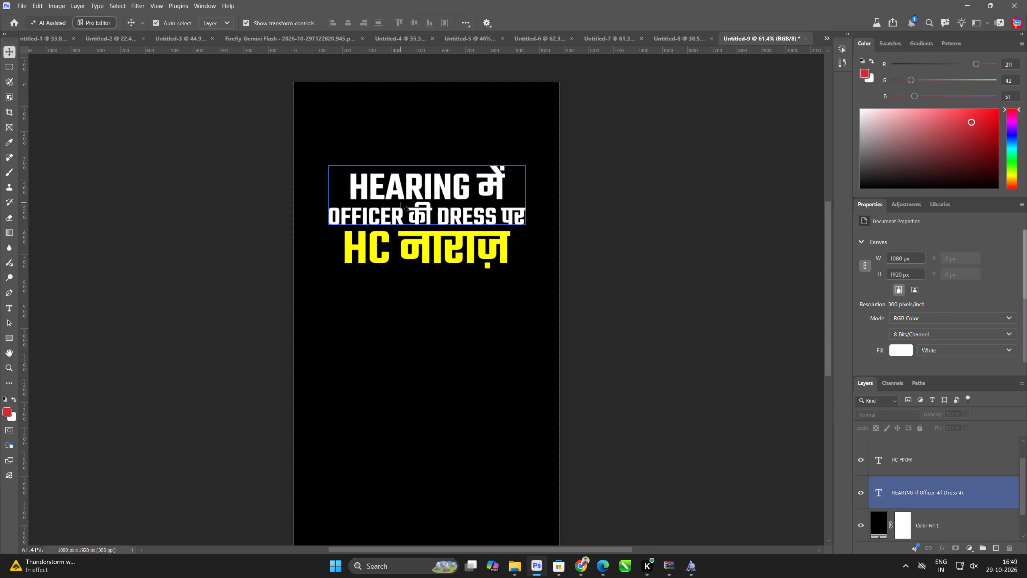
scroll(401, 203, "down", 3)
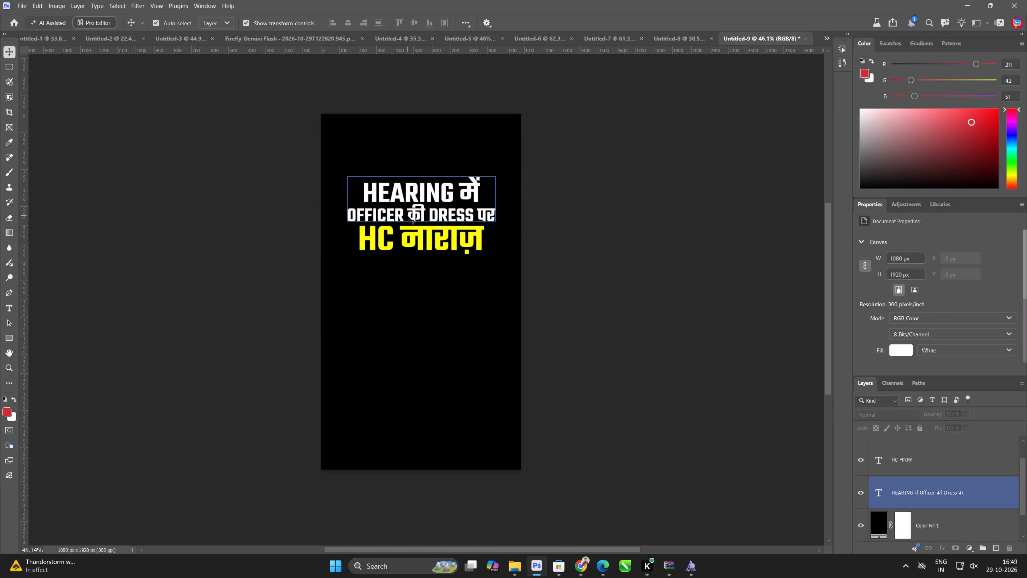
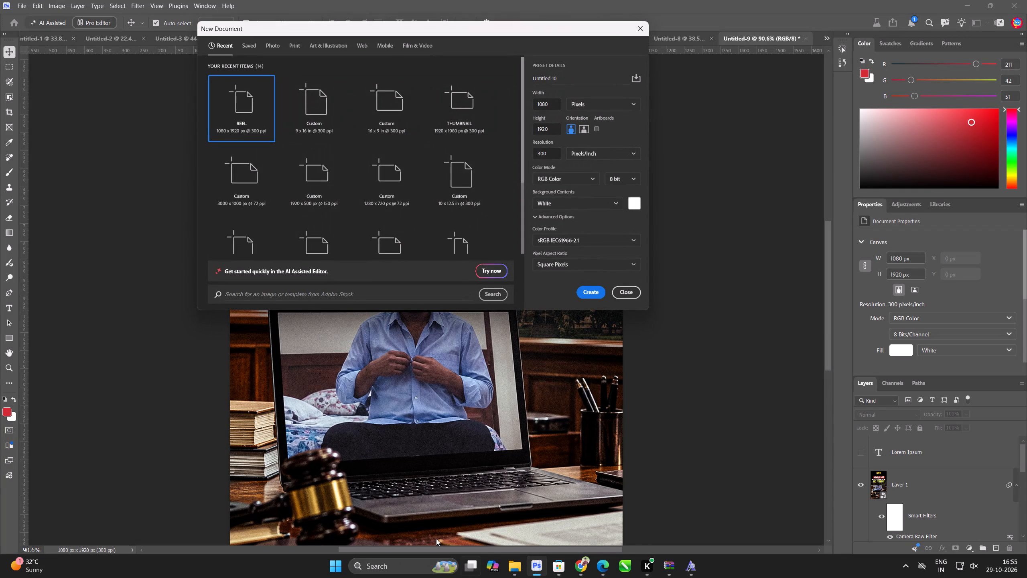
double_click(253, 112)
key("ctrl+0")
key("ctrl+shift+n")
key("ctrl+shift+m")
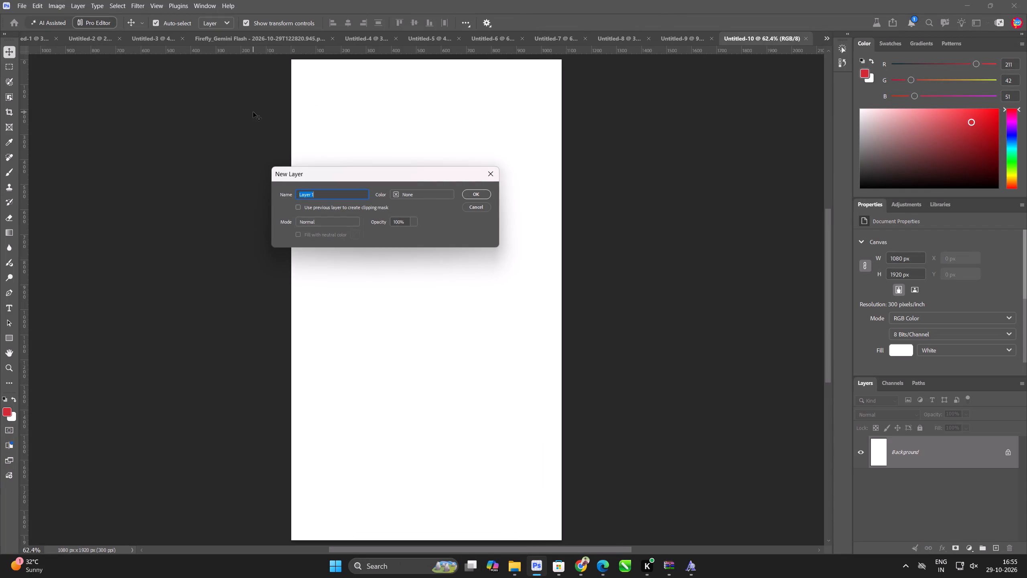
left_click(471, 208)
Place the cut-out portrait Layer 2.png of the woman with folded arms, from the Downloads folder, as an embedded image.
key("ctrl+shift+m")
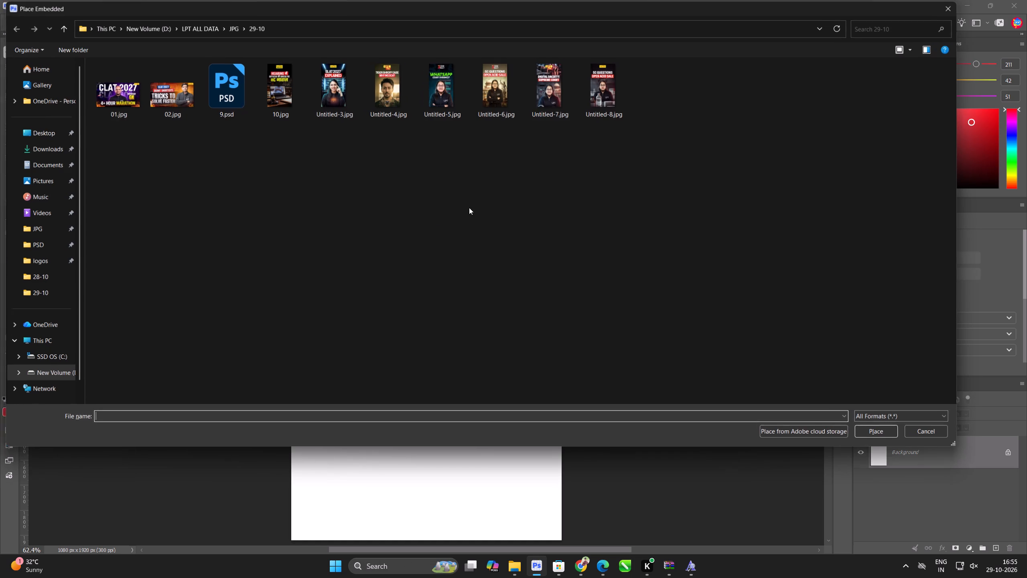
left_click(46, 151)
scroll(580, 314, "down", 1)
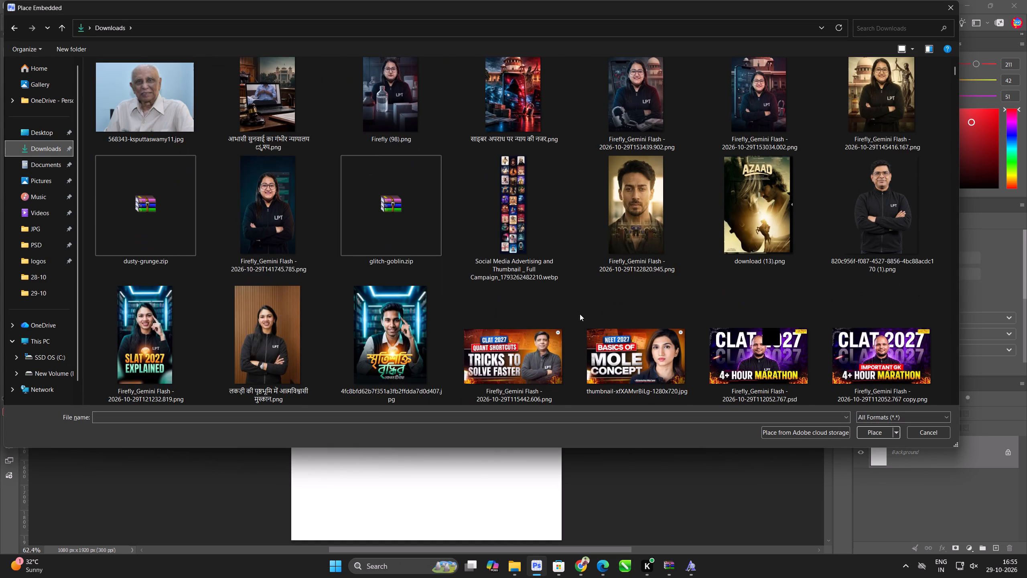
scroll(577, 314, "down", 3)
scroll(576, 314, "up", 2)
scroll(576, 314, "down", 3)
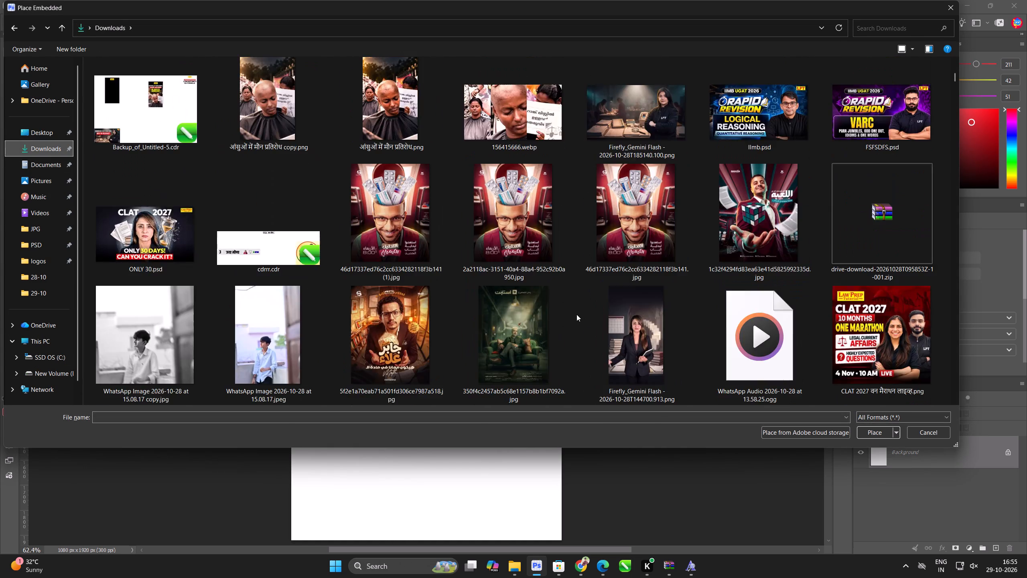
scroll(576, 314, "down", 6)
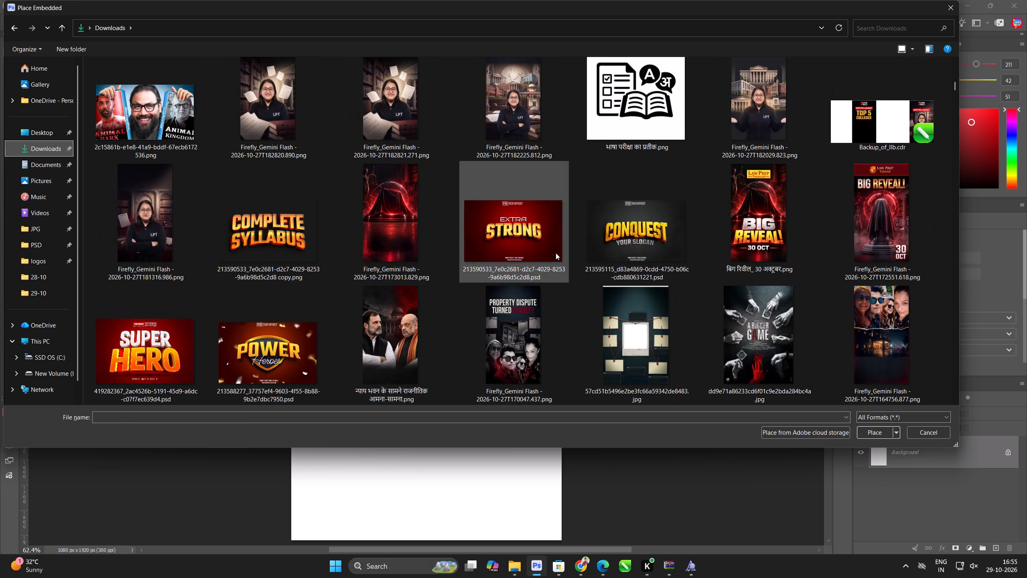
left_click(556, 252)
type("AA")
scroll(555, 228, "up", 10)
left_click(560, 184)
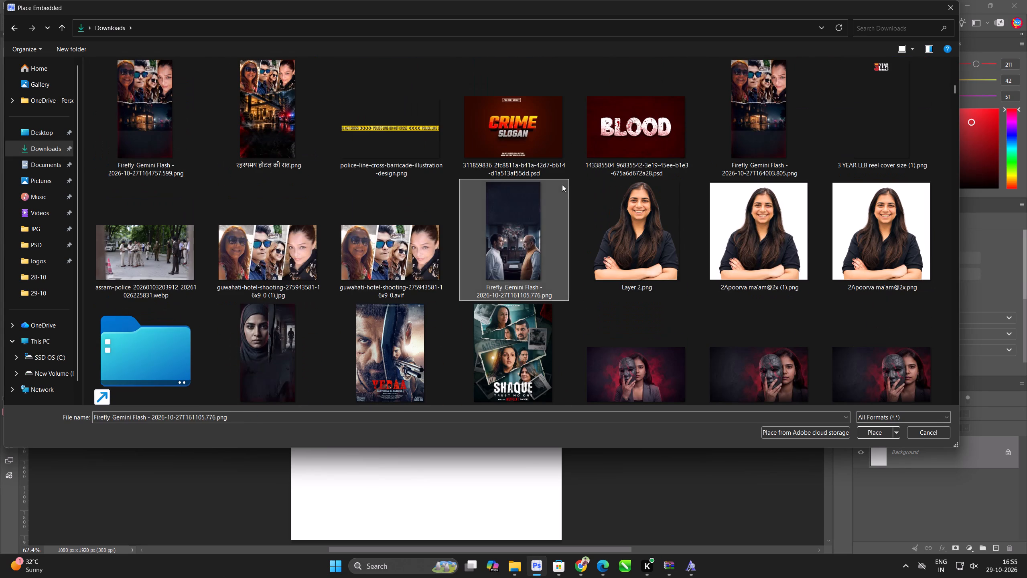
left_click(605, 210)
left_click_drag(605, 210, 601, 213)
Scale the placed portrait to about 71% and position it horizontally centred at the bottom of the canvas.
scroll(353, 282, "down", 4)
left_click_drag(425, 291, 425, 381)
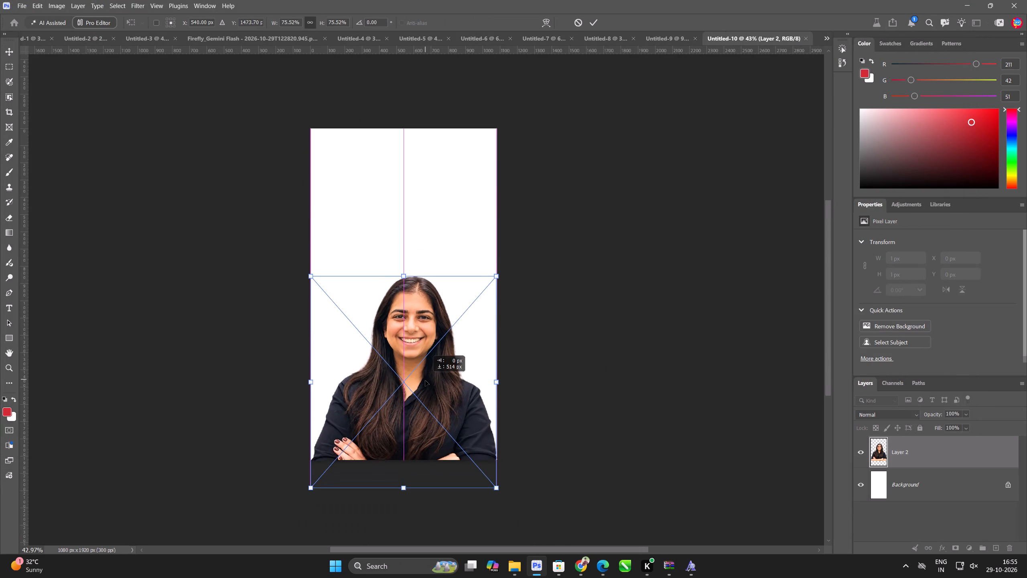
left_click_drag(425, 381, 425, 381)
left_click_drag(496, 386, 485, 386)
left_click_drag(454, 386, 457, 393)
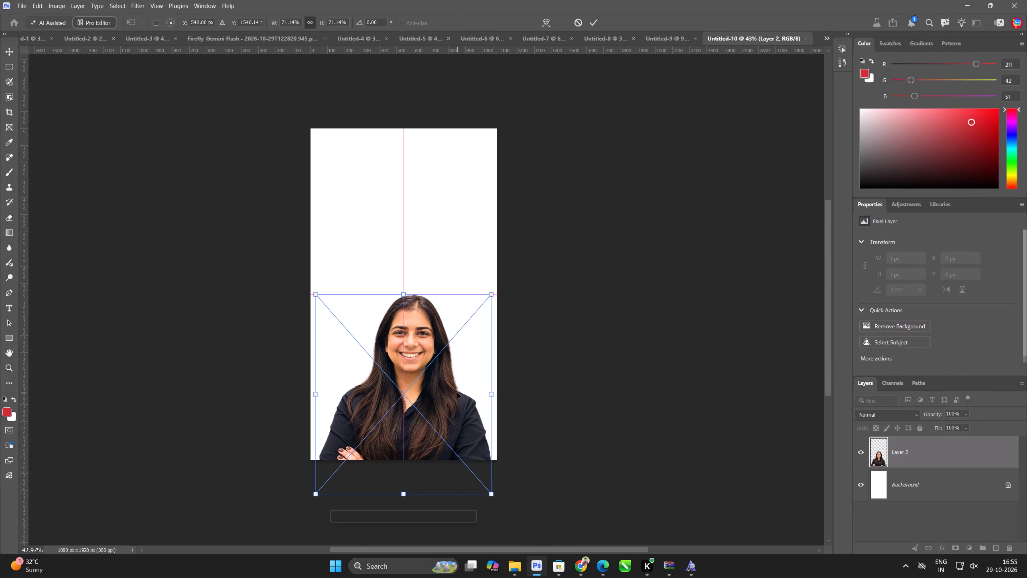
key("Return")
left_click(654, 250)
Copy the title "K.S. PUTTASWAMY CASE RIGHT TO PRIVACY" from the LPT Design Sheet in Chrome and return to Photoshop.
key("alt+Tab")
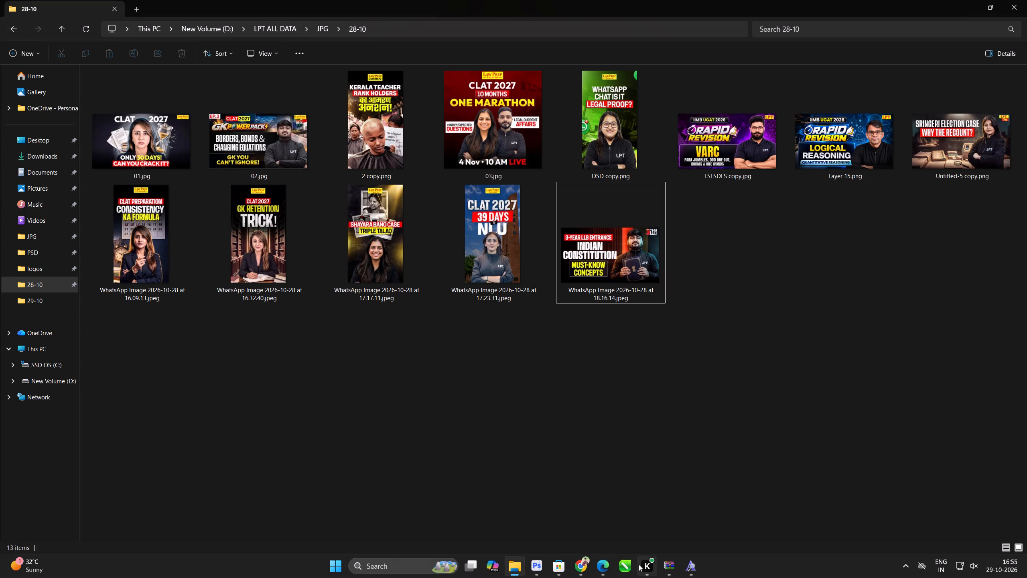
left_click(571, 564)
left_click(146, 342)
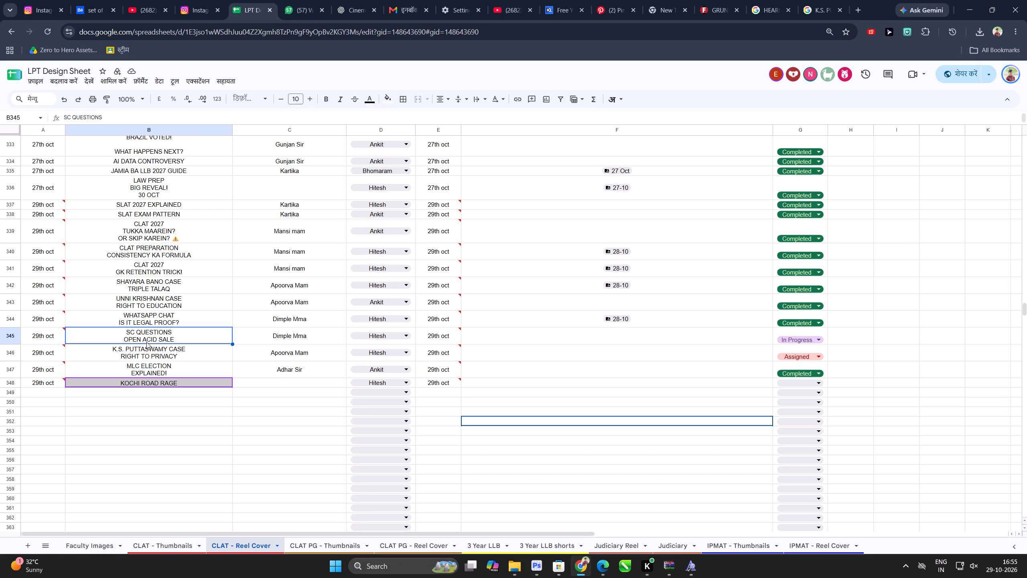
double_click(145, 353)
key("ctrl+a")
key("ctrl+c")
key("ctrl+c")
key("ctrl+c")
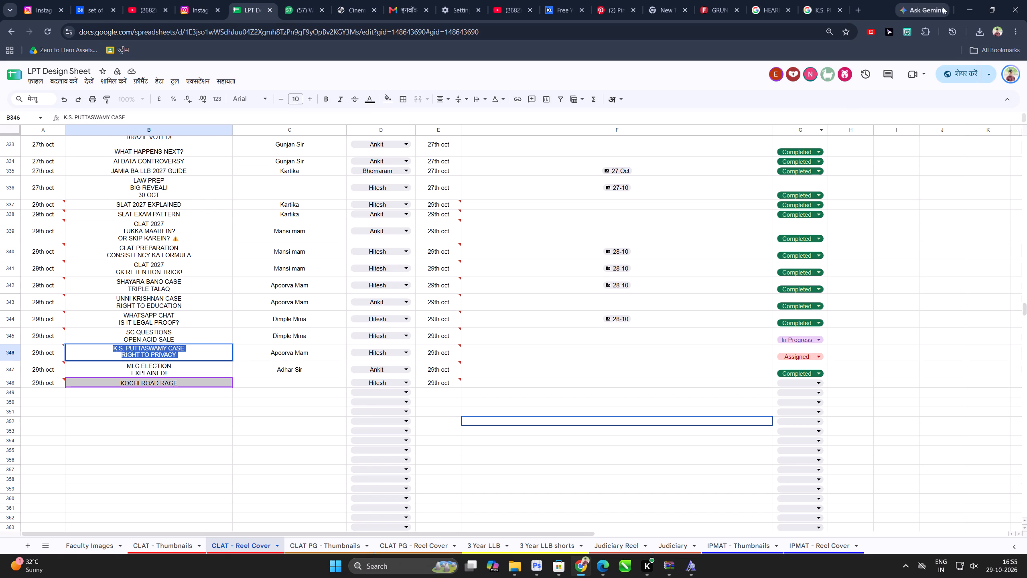
left_click(960, 7)
key("alt+Tab")
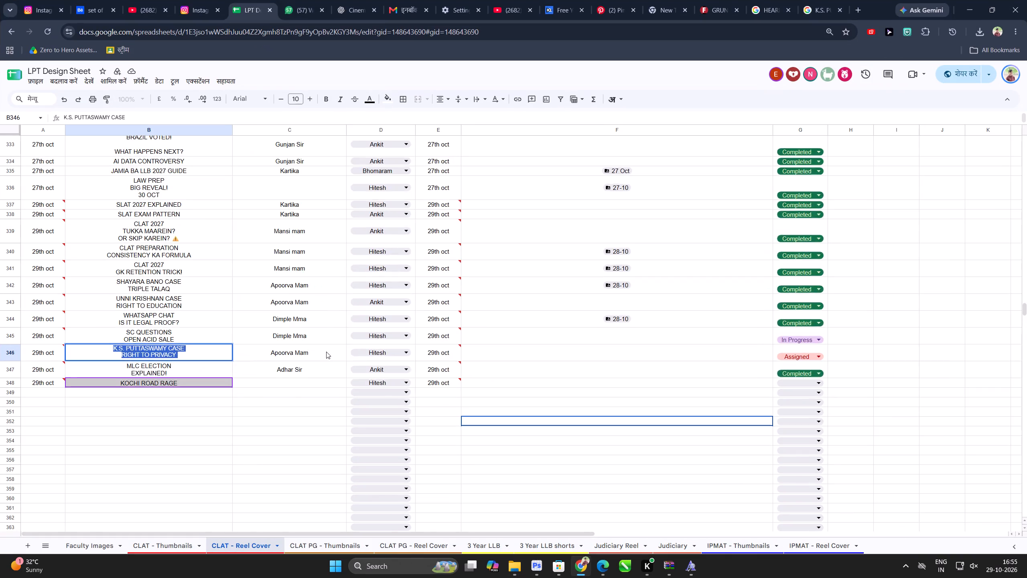
key("alt+Tab")
key("alt+Tab")
Shift the portrait about 31 px to the right and hide its layer.
left_click_drag(421, 356, 425, 358)
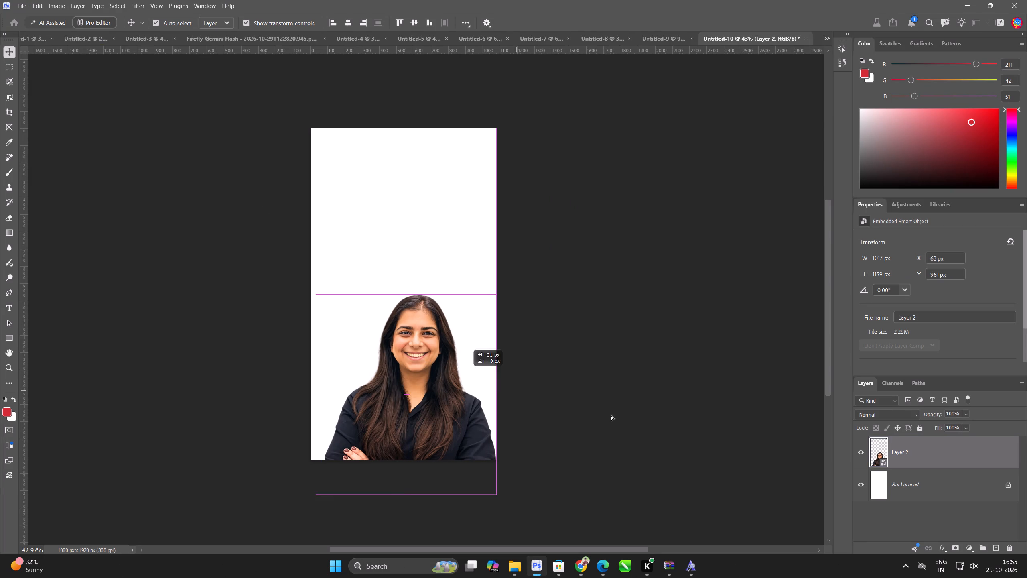
left_click(858, 452)
left_click(763, 436)
Add the copied title as a text layer on the upper canvas and colour it black (000000).
scroll(481, 203, "up", 8)
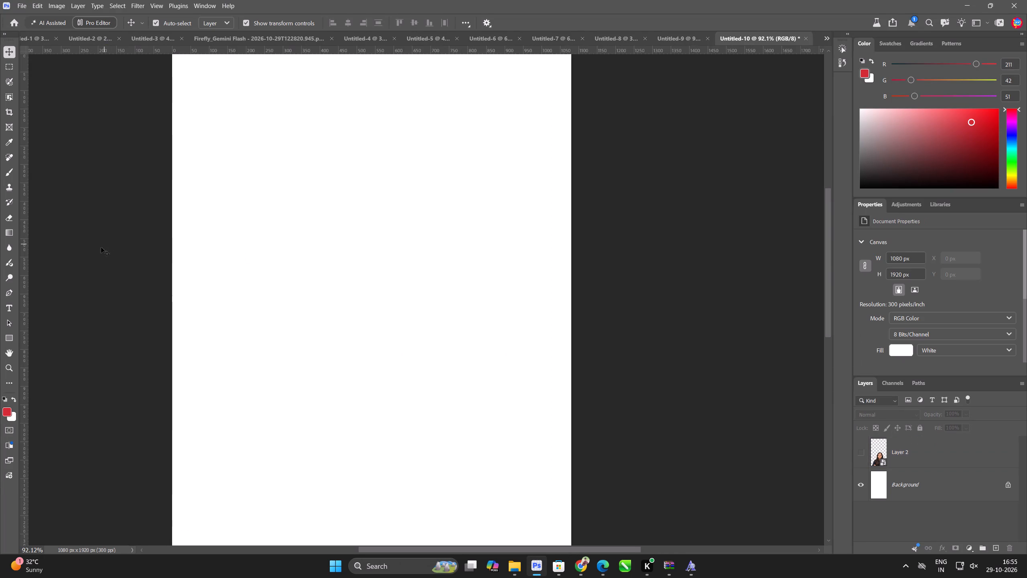
left_click(10, 308)
left_click(341, 221)
key("ctrl+v")
key("ctrl+a")
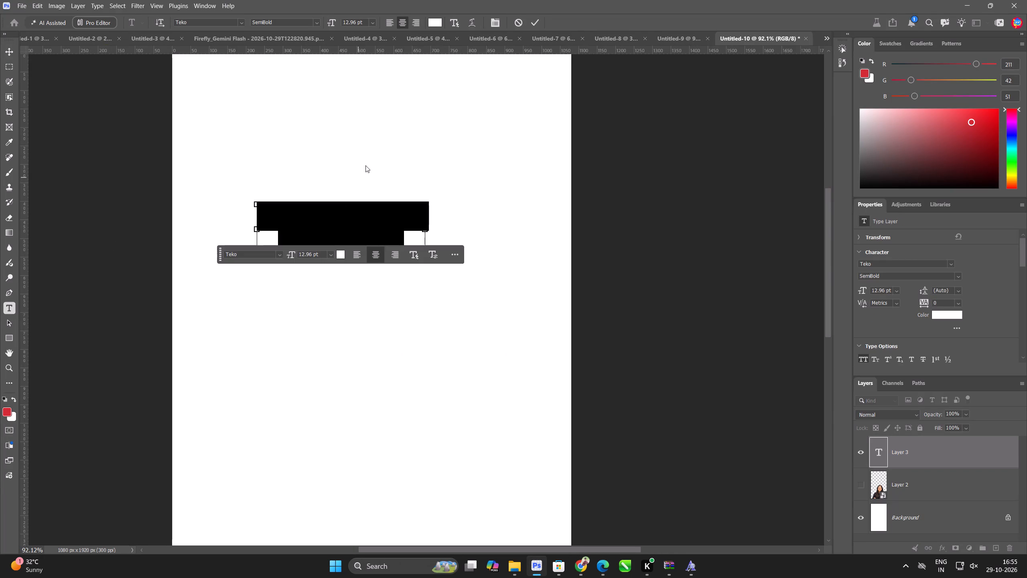
left_click(437, 28)
left_click(438, 22)
left_click_drag(511, 301, 233, 423)
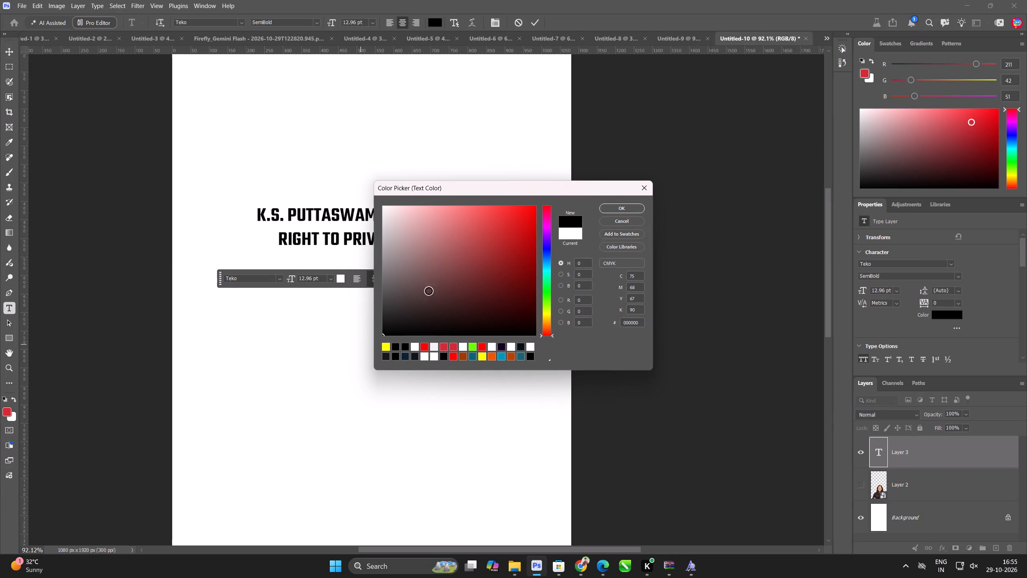
left_click(615, 211)
Change the title's font to F37 Judge.
scroll(136, 0, "up", 3)
left_click(242, 23)
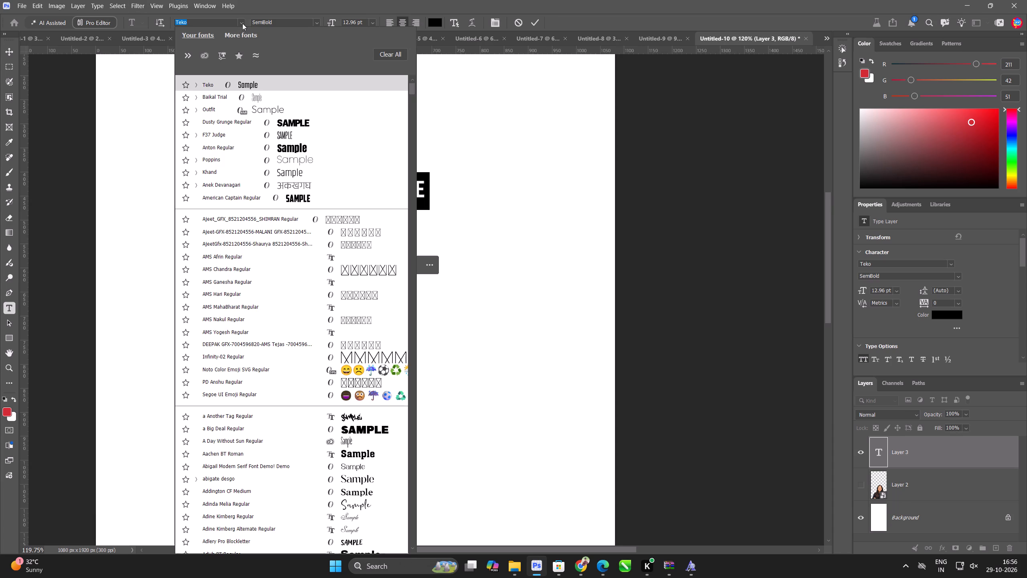
type("F37")
scroll(268, 142, "down", 14)
left_click(378, 456)
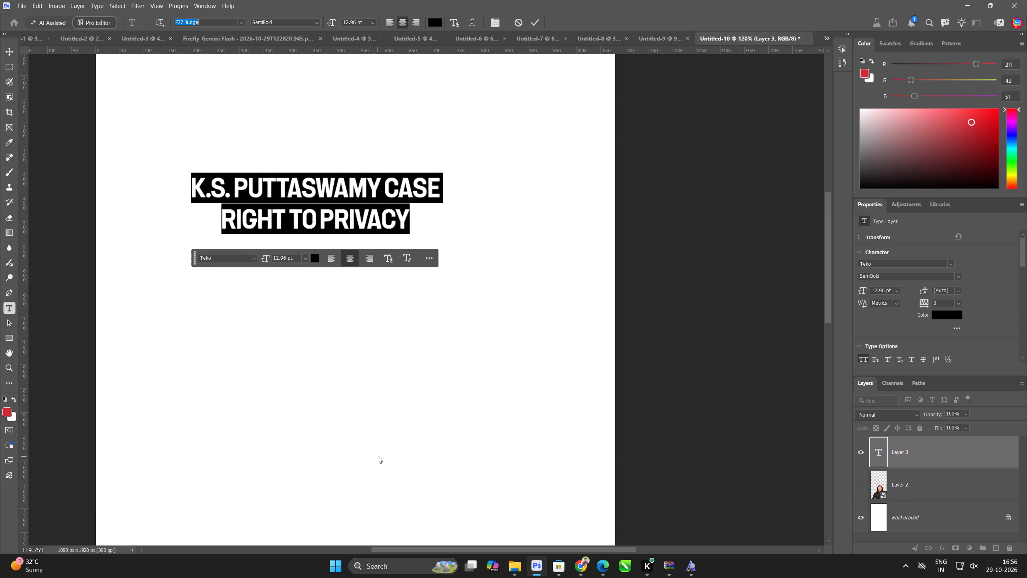
Break the second title line before "TO PRIVACY" and delete "K.S. PUTTASWAMY CASE" from the text.
left_click(326, 149)
scroll(304, 201, "up", 4)
left_click(308, 220)
left_click(323, 226)
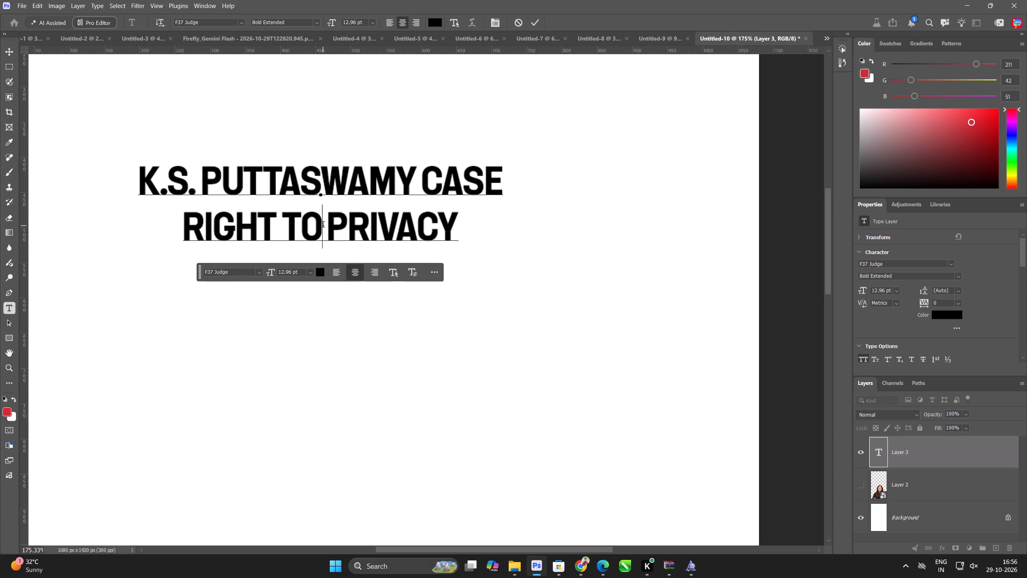
left_click(279, 222)
left_click(286, 226)
key("BackSpace")
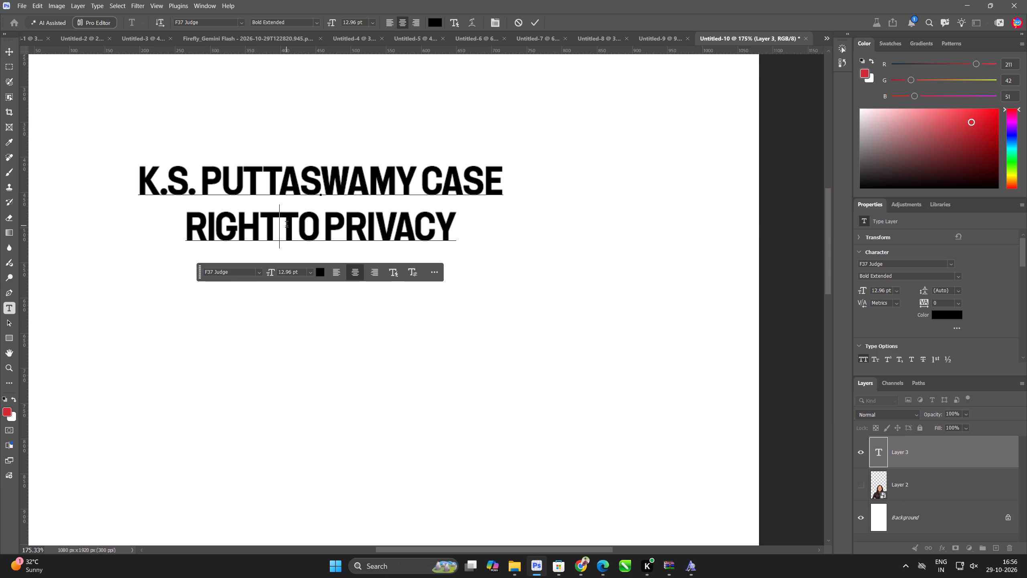
key("Return")
scroll(302, 181, "up", 4)
left_click_drag(599, 187, 2, 191)
key("BackSpace")
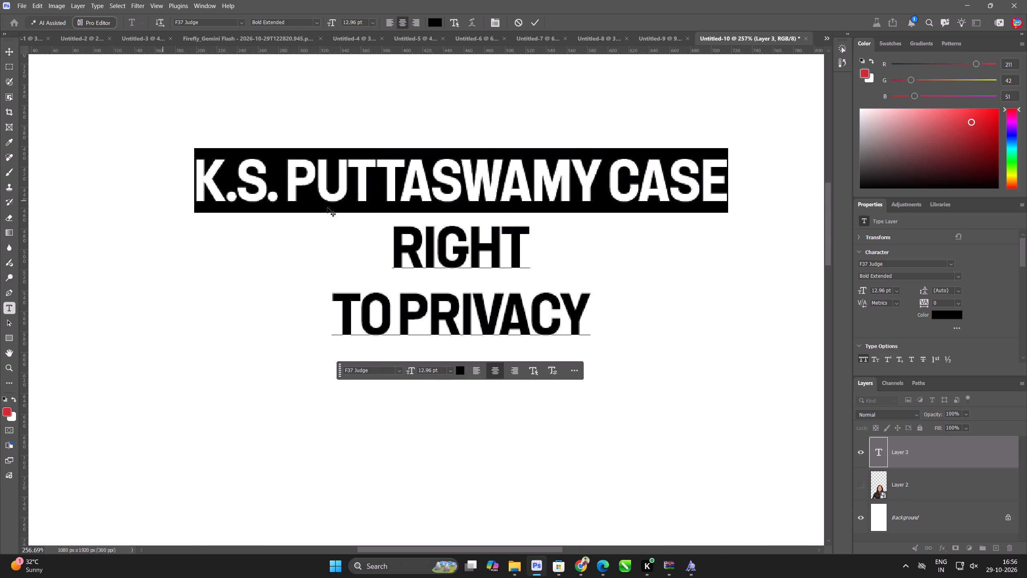
Left-align all the title text and set its leading to 11 pt.
scroll(498, 256, "up", 1)
key("ctrl+a")
key("ctrl+shift+l")
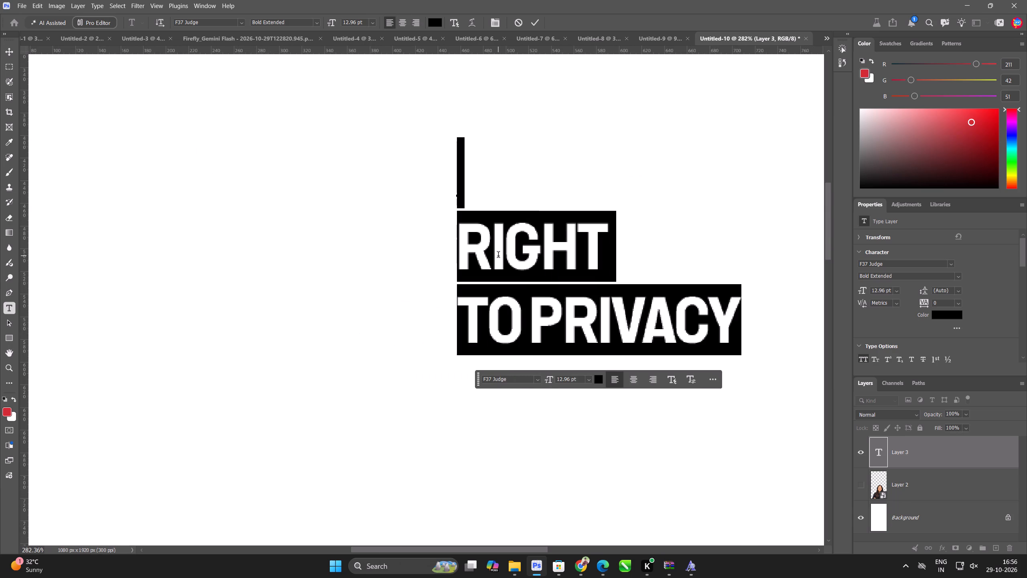
left_click(923, 289)
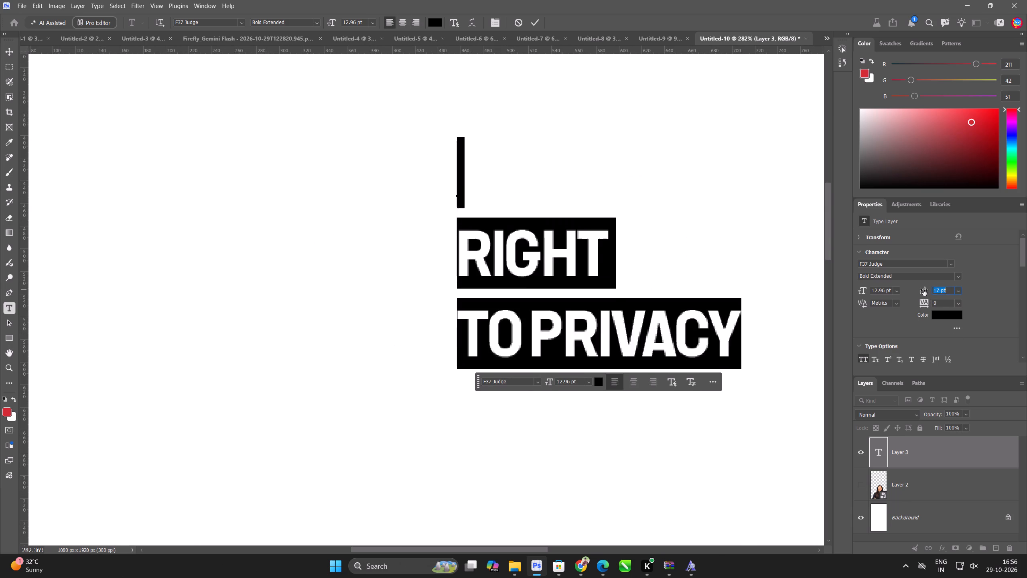
left_click(578, 243)
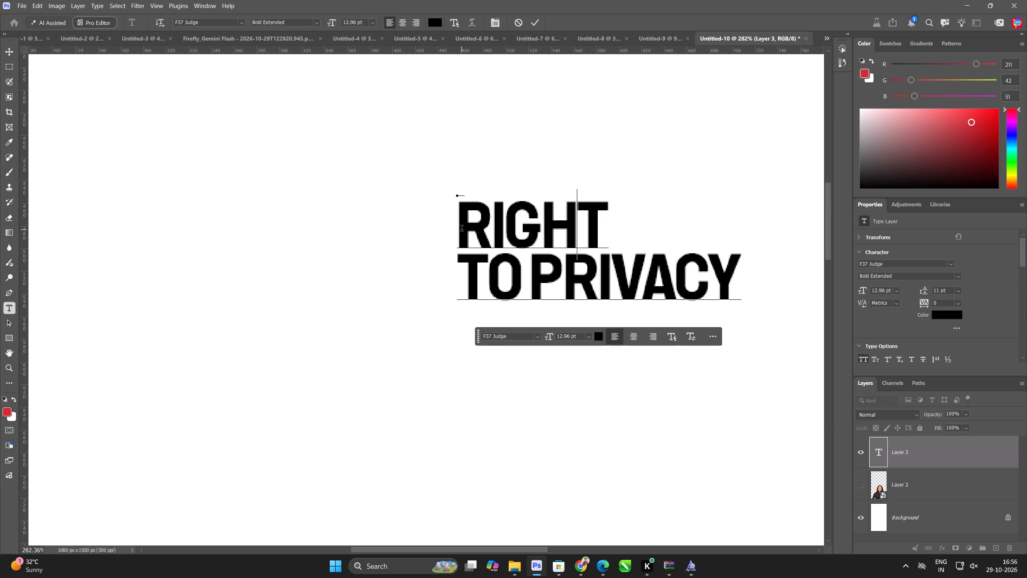
Enlarge the word RIGHT so it stands clearly bigger than the TO PRIVACY line below it.
left_click_drag(462, 230, 670, 230)
left_click_drag(864, 289, 866, 290)
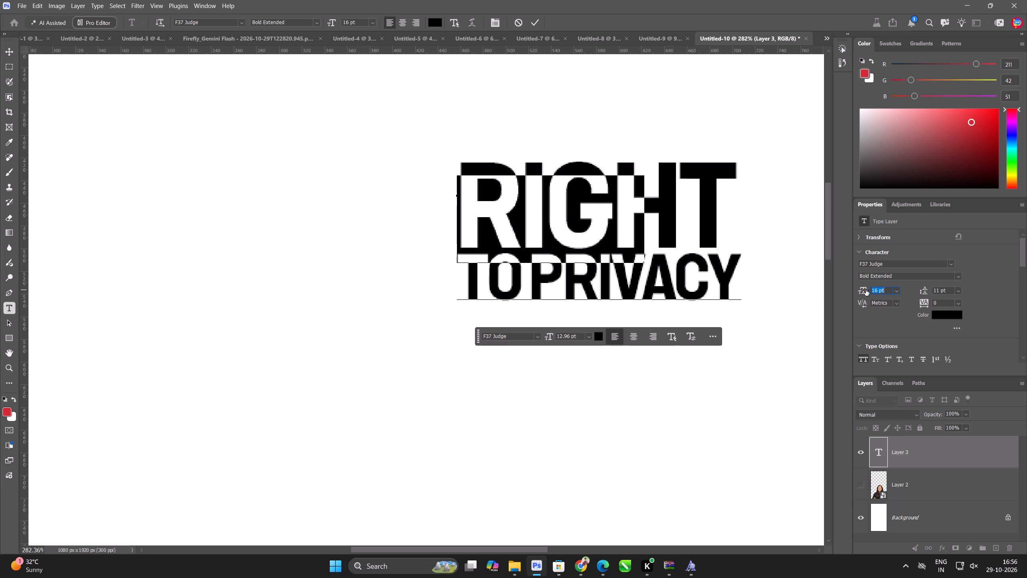
left_click_drag(866, 290, 868, 290)
left_click(8, 54)
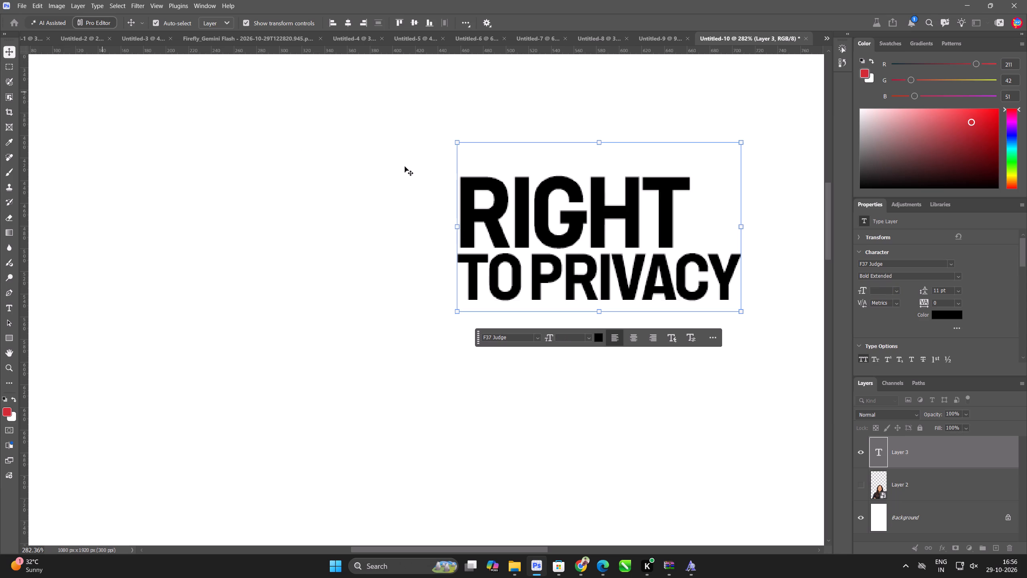
Enlarge the RIGHT TO PRIVACY text and centre it horizontally on the upper part of the canvas.
left_click_drag(567, 252, 468, 228)
left_click_drag(499, 287, 500, 366)
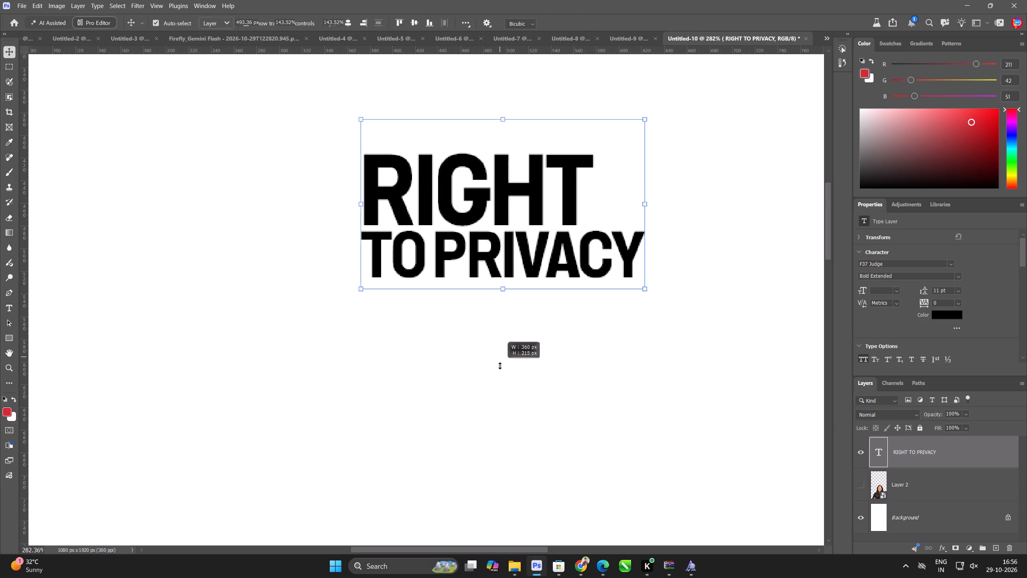
left_click_drag(500, 366, 500, 366)
scroll(495, 298, "down", 6)
left_click_drag(510, 290, 490, 227)
scroll(490, 230, "down", 6)
scroll(489, 252, "up", 2)
left_click_drag(480, 263, 479, 314)
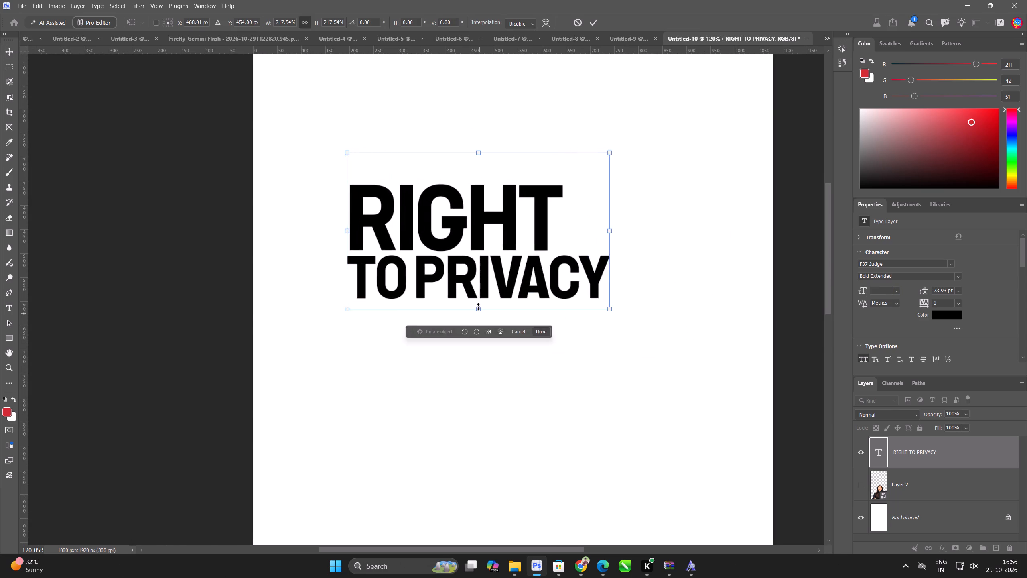
scroll(474, 291, "down", 6)
left_click_drag(465, 240, 485, 226)
left_click_drag(494, 279, 495, 303)
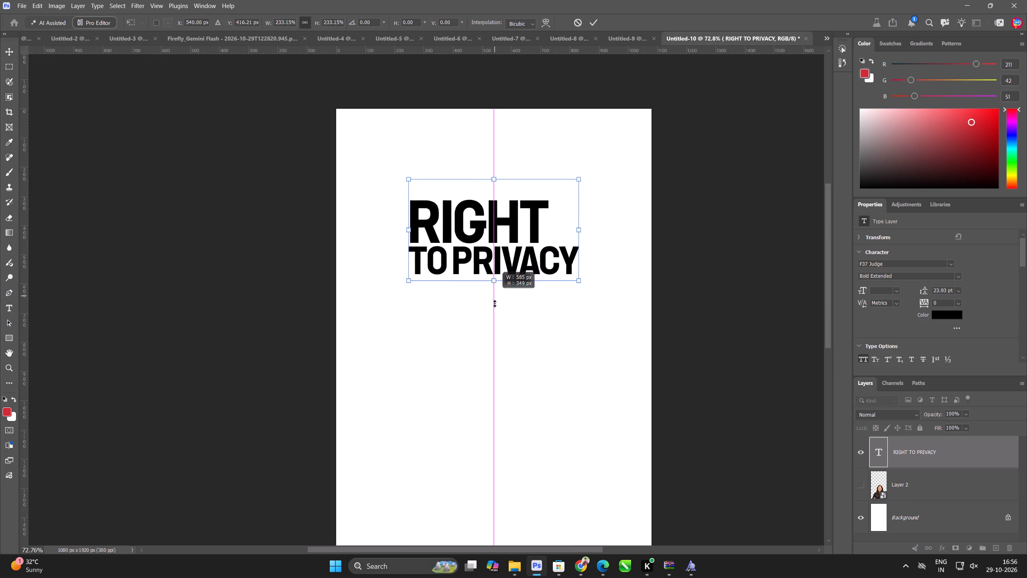
left_click_drag(495, 303, 494, 309)
left_click(595, 24)
Switch to Chrome and search Google Images in a new tab for strong hand clipart PNG.
key("alt+Tab")
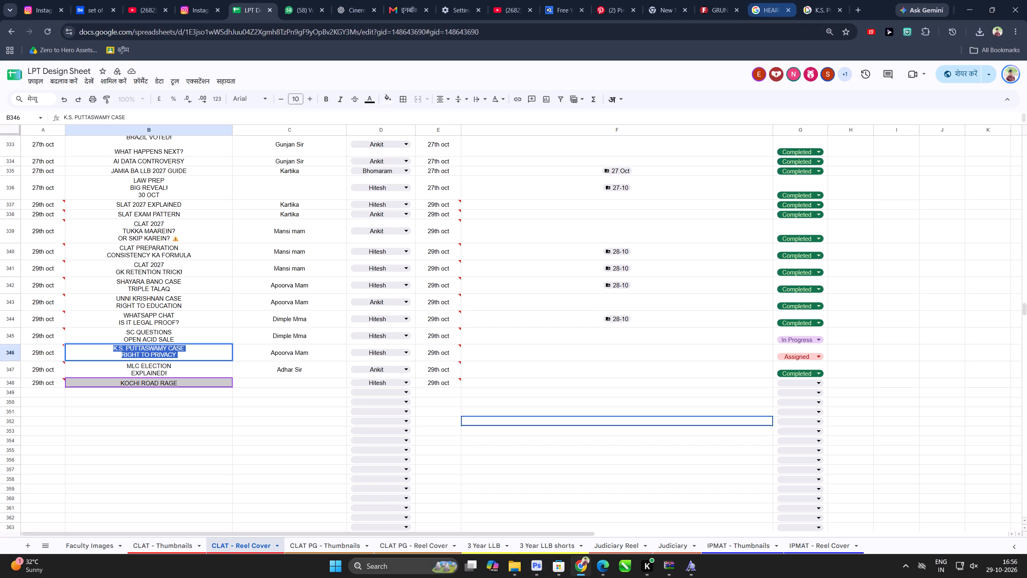
left_click(858, 7)
left_click(459, 198)
type("STRONMG HAND CLIPART OPNG")
key("space")
key("Return")
left_click(196, 249)
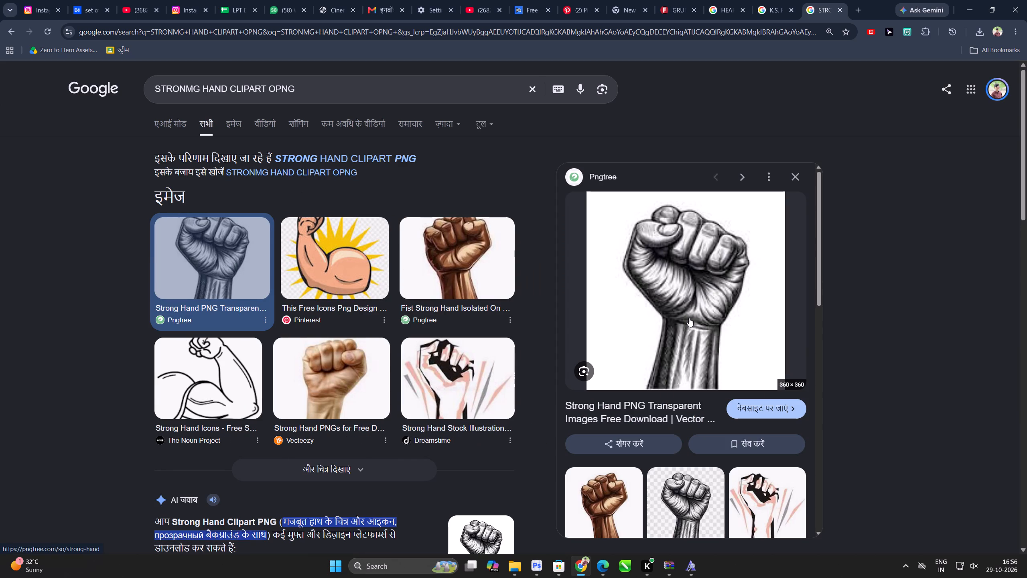
scroll(662, 395, "down", 2)
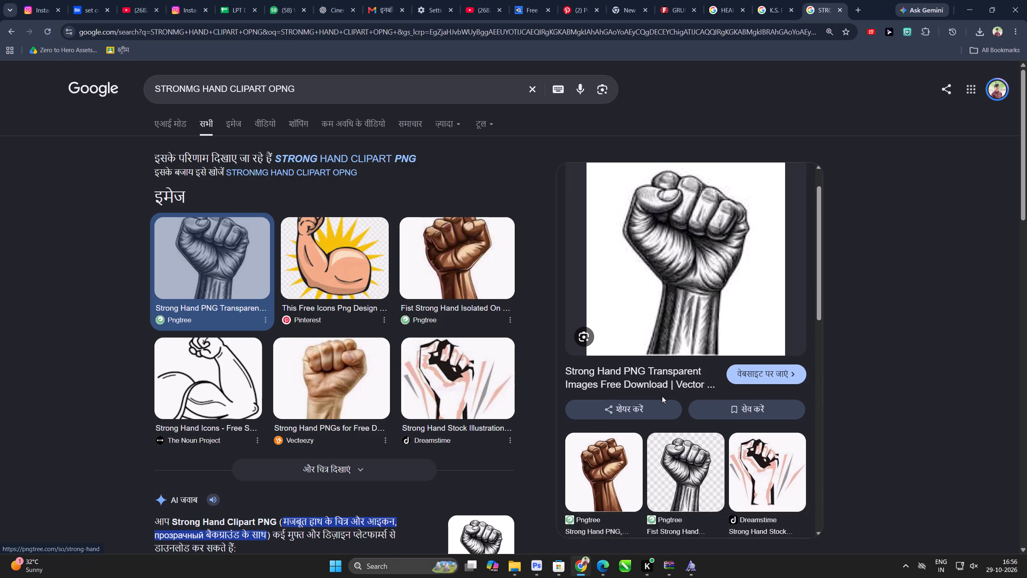
scroll(345, 243, "up", 2)
left_click(227, 125)
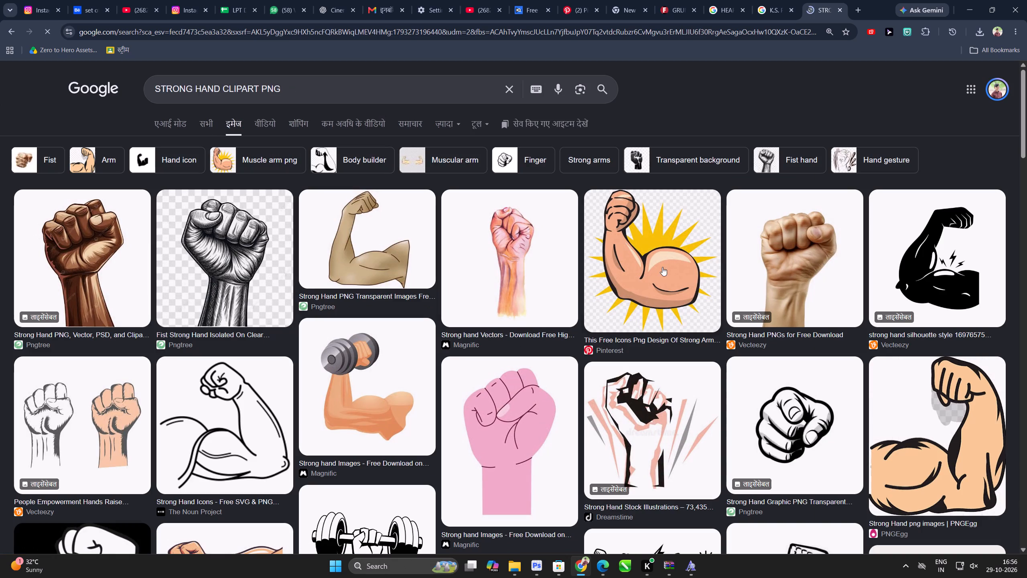
Open the Pngtree page of the black-and-white "Fist Strong Hand Isolated On Clear Background" image and start its download.
scroll(704, 280, "down", 1)
scroll(600, 282, "down", 1)
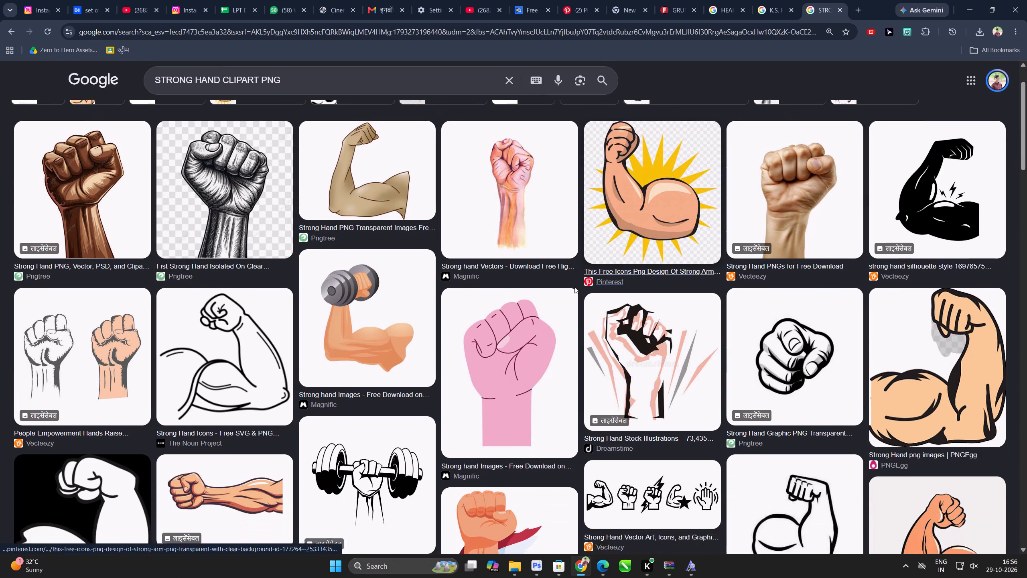
scroll(93, 196, "up", 2)
left_click(189, 231)
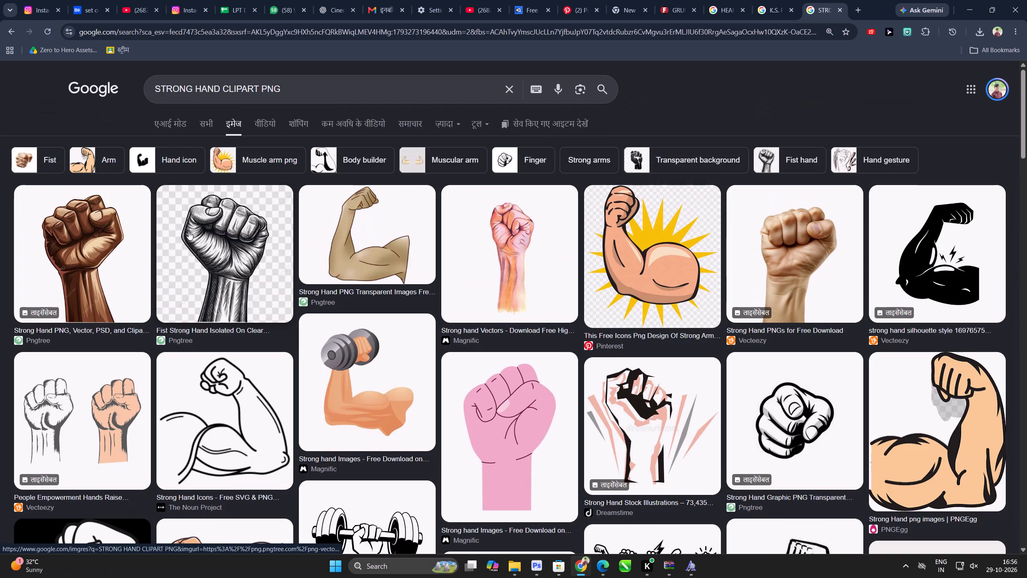
left_click(944, 452)
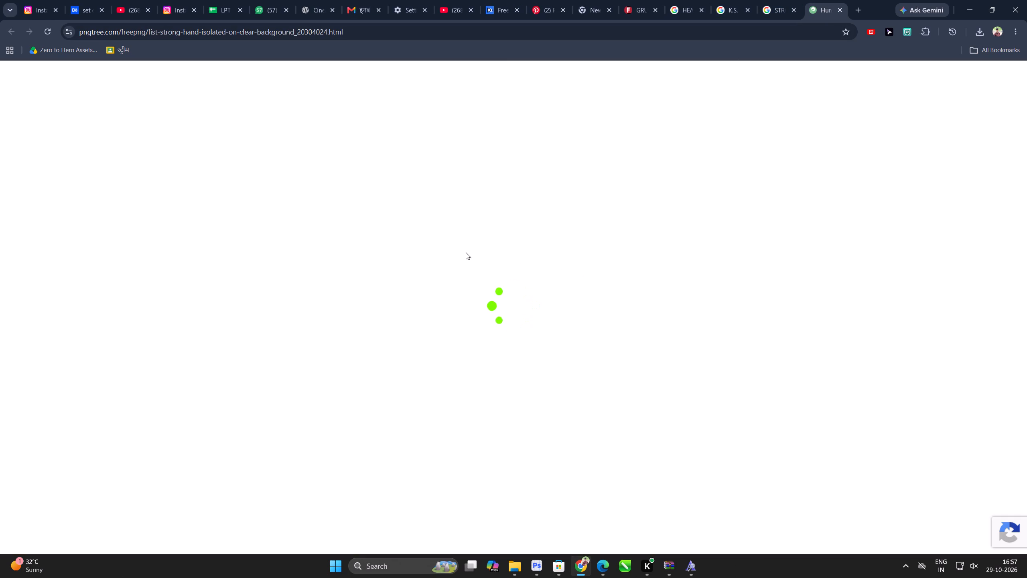
left_click(601, 106)
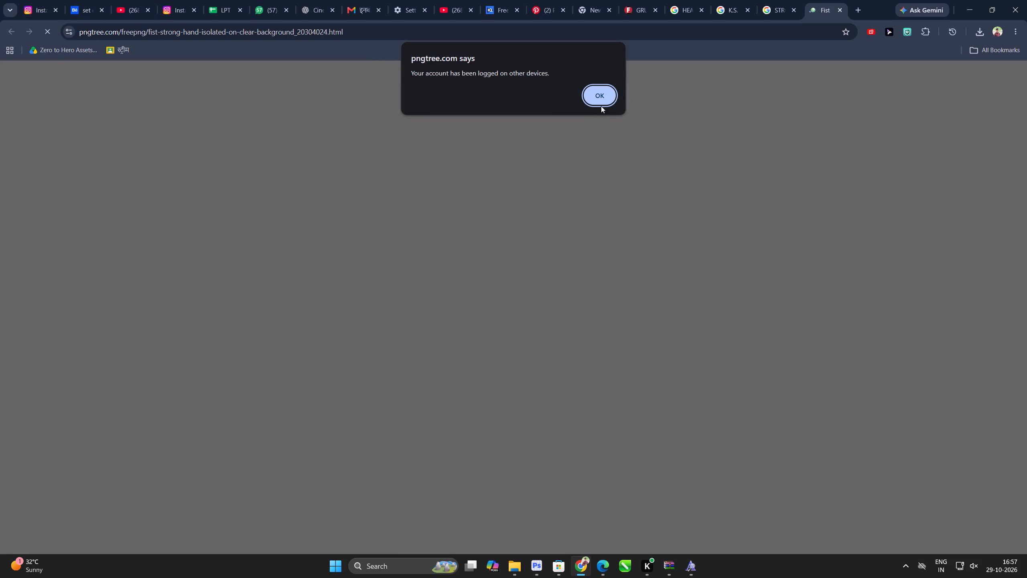
left_click(600, 94)
left_click(635, 260)
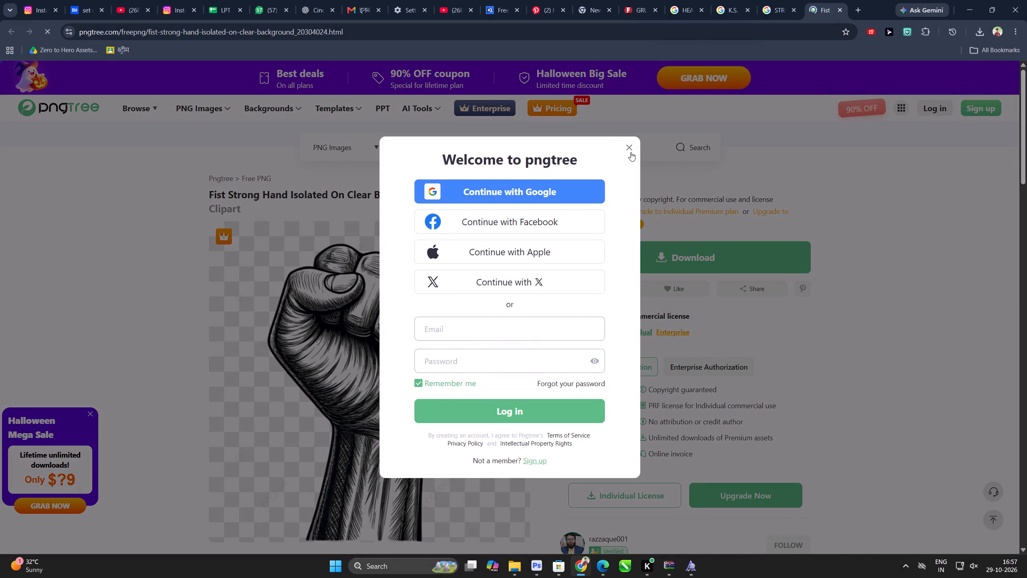
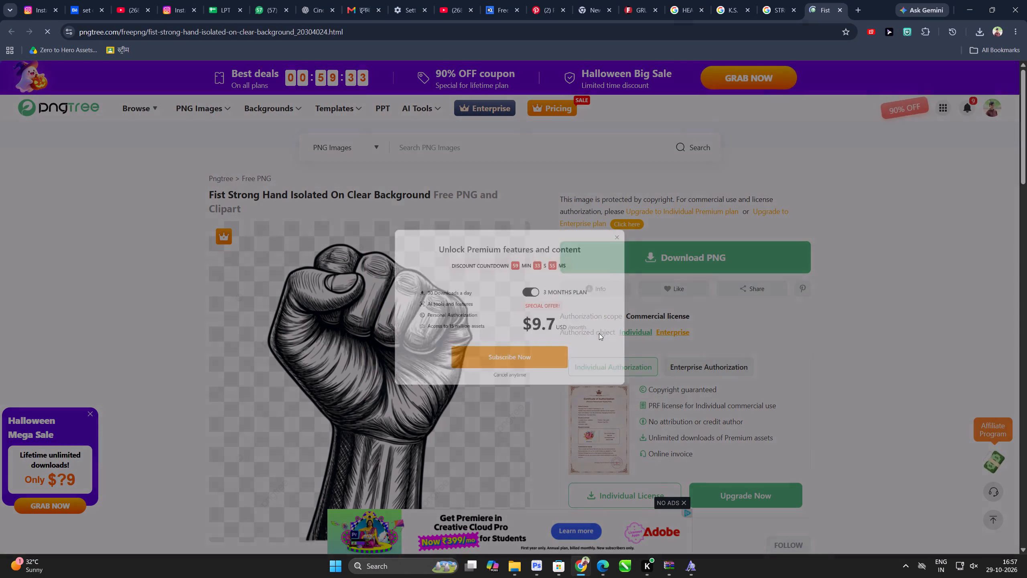
Dismiss the Pngtree subscription offer and save the black-and-white fist picture from its Google Images preview instead.
double_click(521, 405)
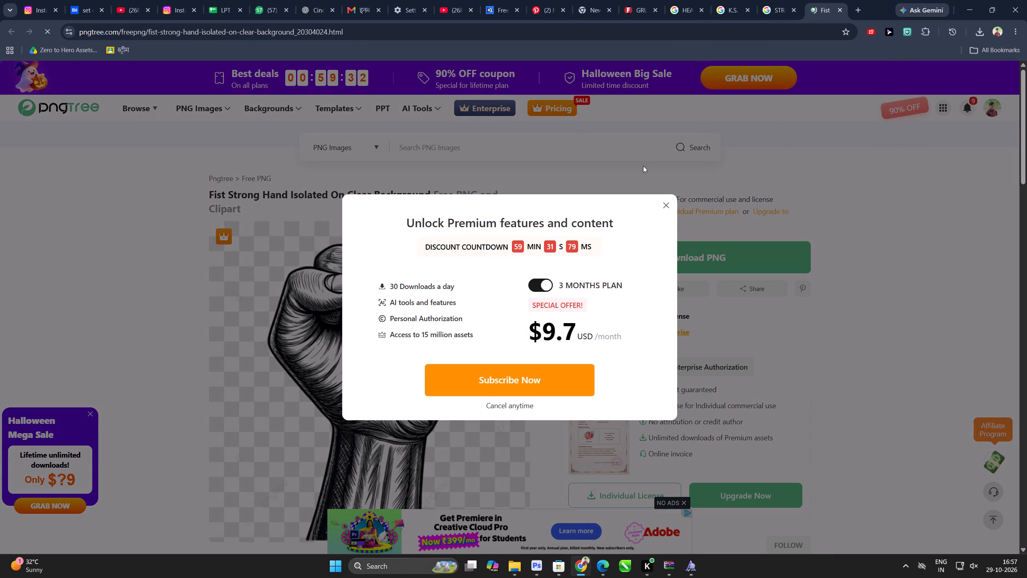
left_click(658, 205)
left_click(660, 207)
left_click(668, 210)
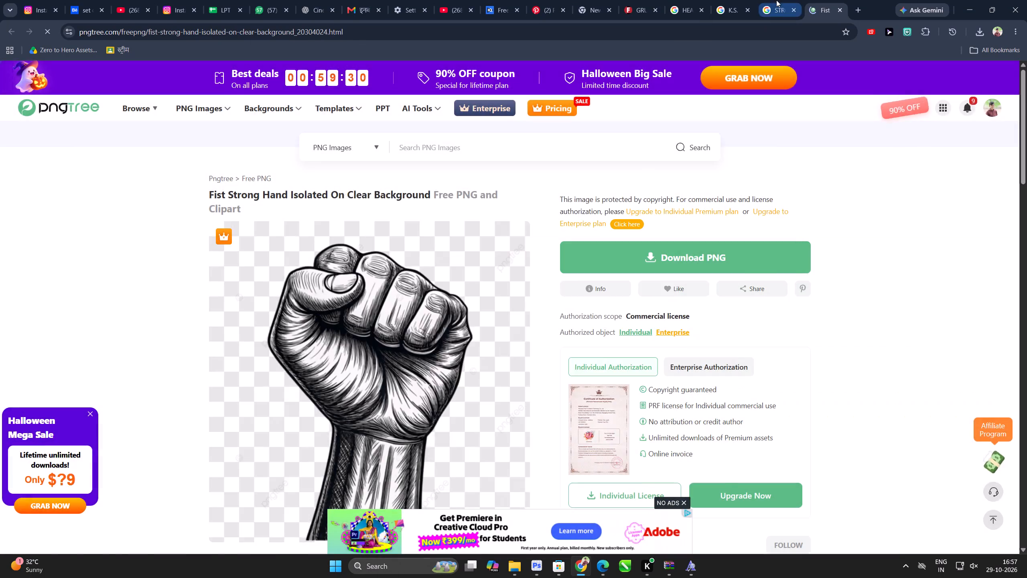
left_click(776, 0)
scroll(747, 306, "down", 5)
left_click(753, 313)
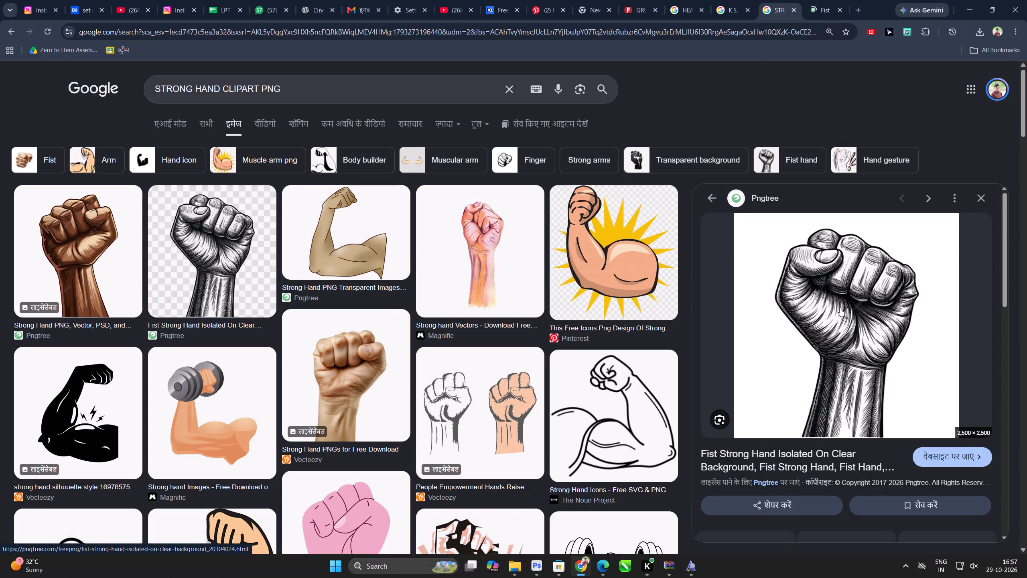
right_click(840, 276)
left_click(894, 438)
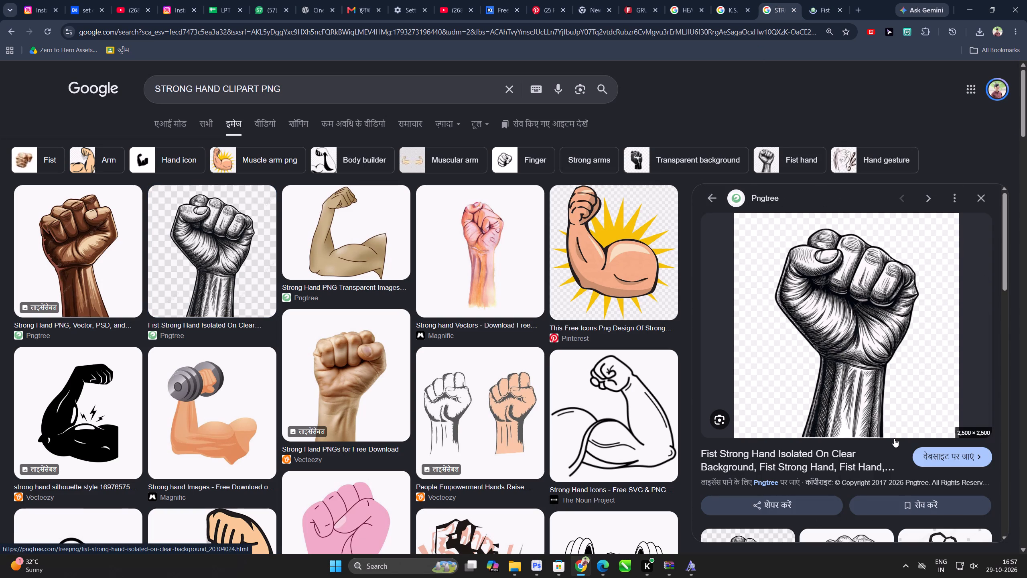
key("Return")
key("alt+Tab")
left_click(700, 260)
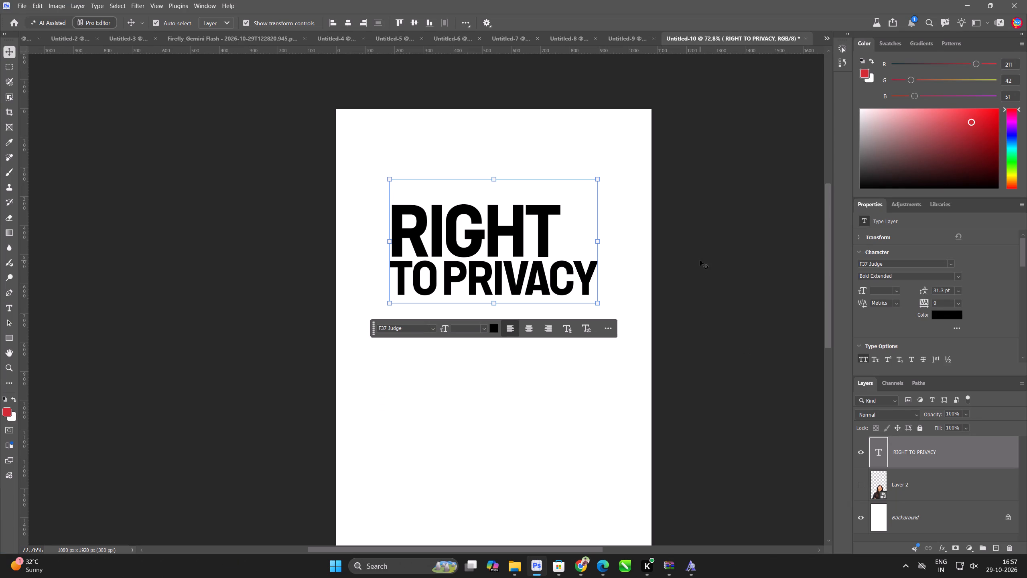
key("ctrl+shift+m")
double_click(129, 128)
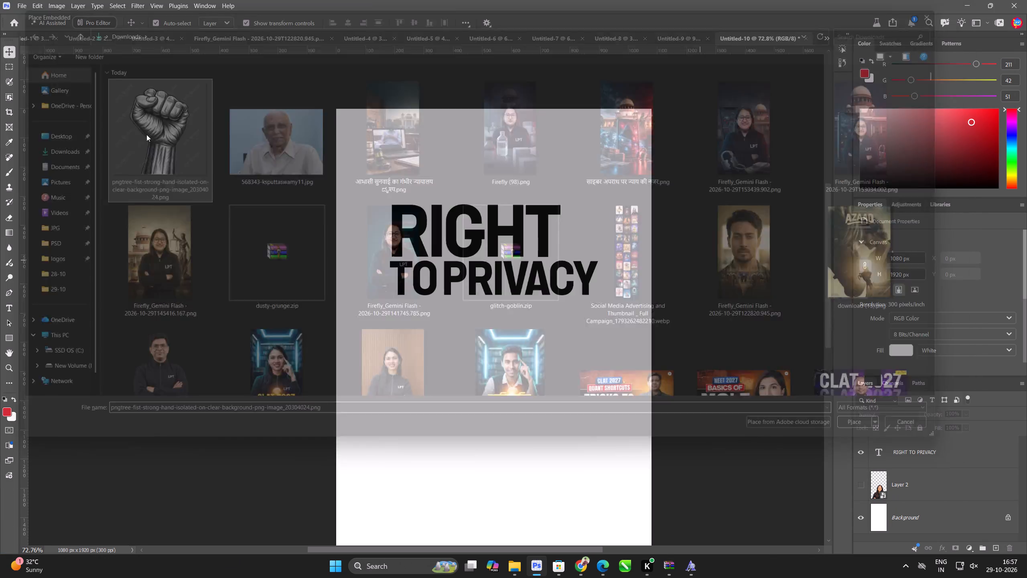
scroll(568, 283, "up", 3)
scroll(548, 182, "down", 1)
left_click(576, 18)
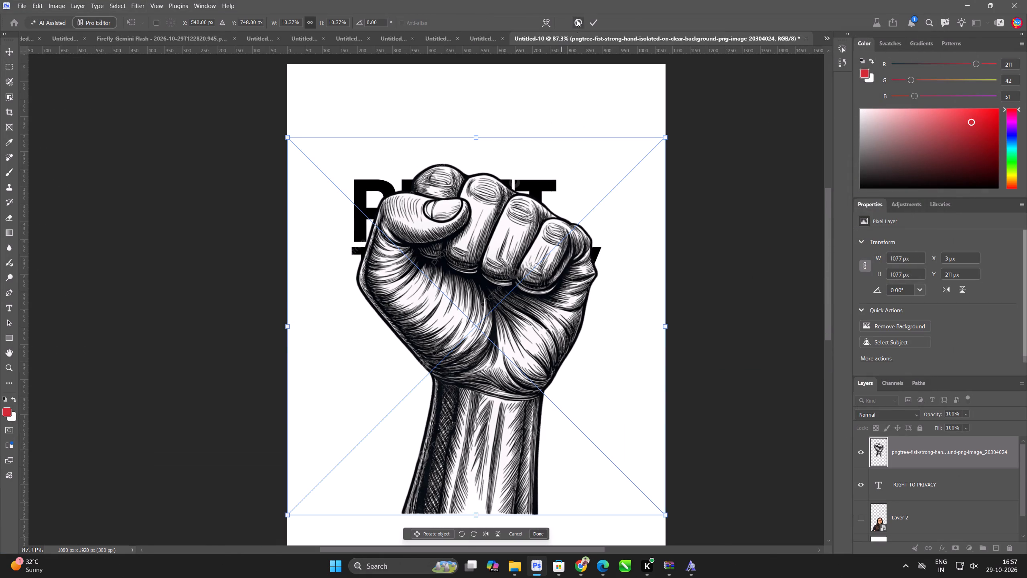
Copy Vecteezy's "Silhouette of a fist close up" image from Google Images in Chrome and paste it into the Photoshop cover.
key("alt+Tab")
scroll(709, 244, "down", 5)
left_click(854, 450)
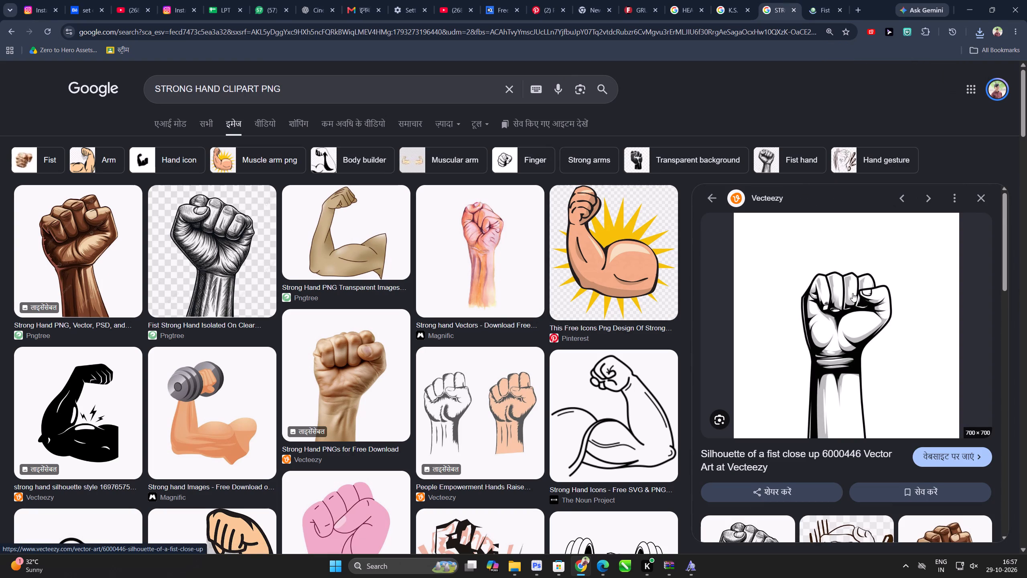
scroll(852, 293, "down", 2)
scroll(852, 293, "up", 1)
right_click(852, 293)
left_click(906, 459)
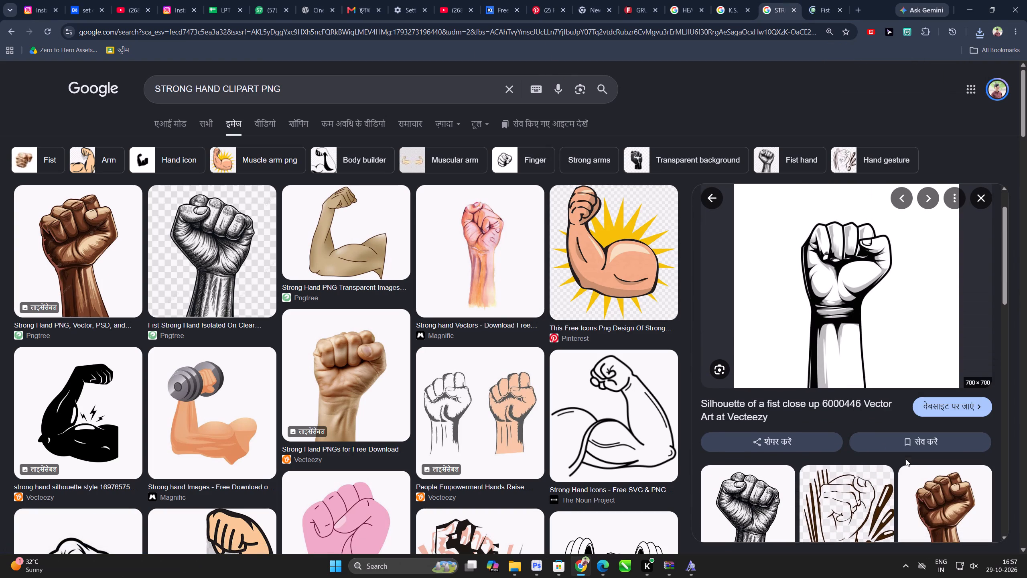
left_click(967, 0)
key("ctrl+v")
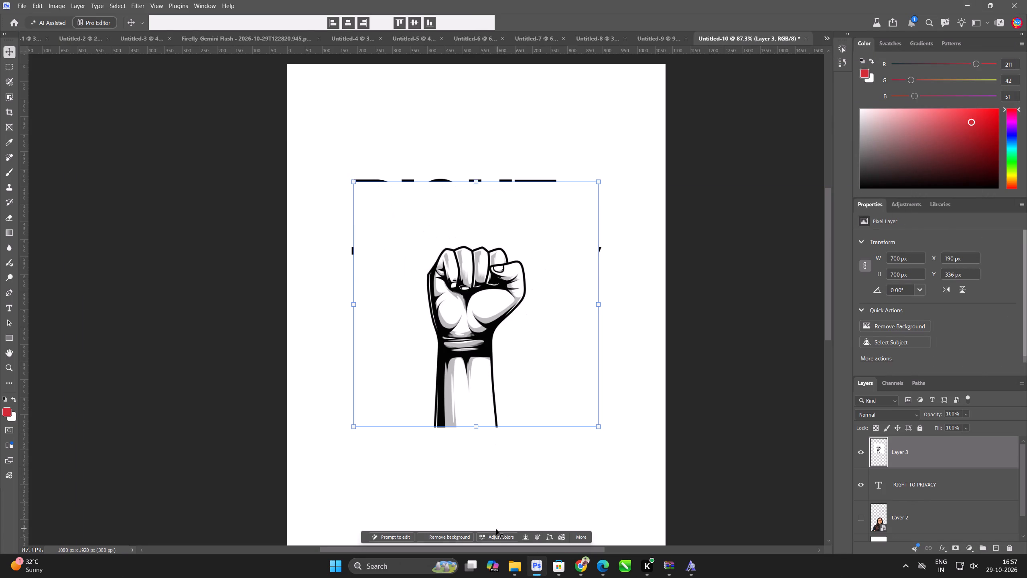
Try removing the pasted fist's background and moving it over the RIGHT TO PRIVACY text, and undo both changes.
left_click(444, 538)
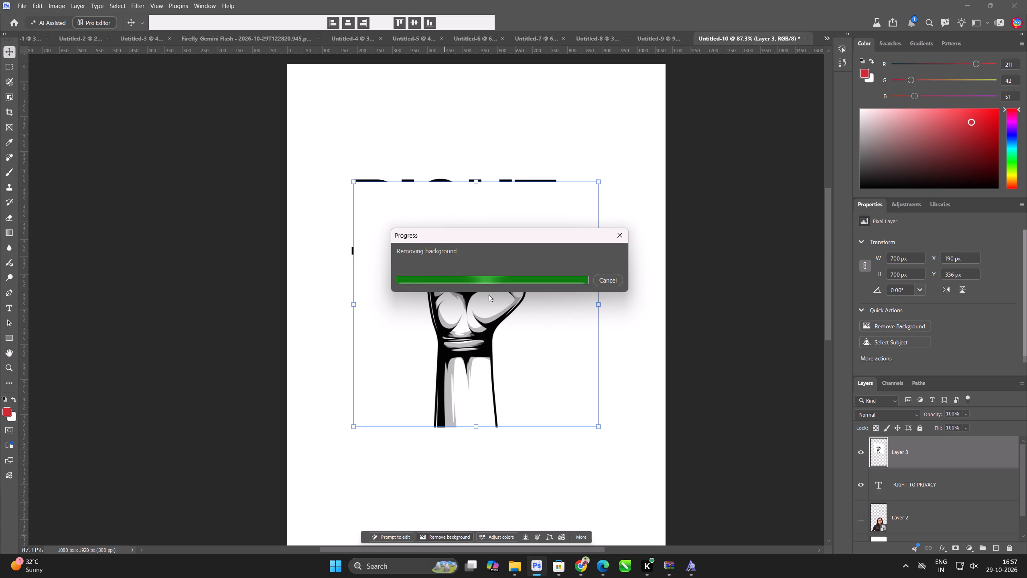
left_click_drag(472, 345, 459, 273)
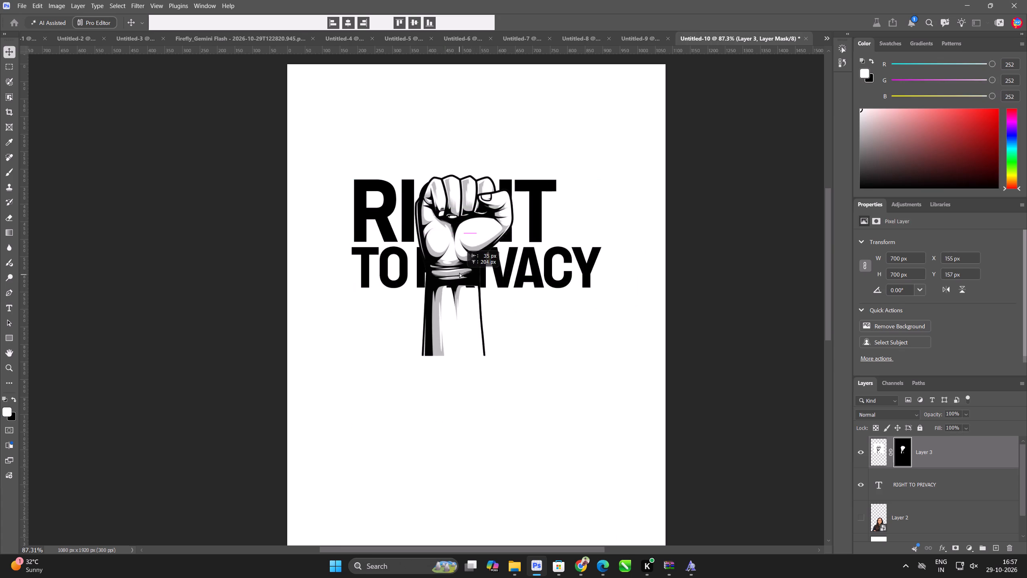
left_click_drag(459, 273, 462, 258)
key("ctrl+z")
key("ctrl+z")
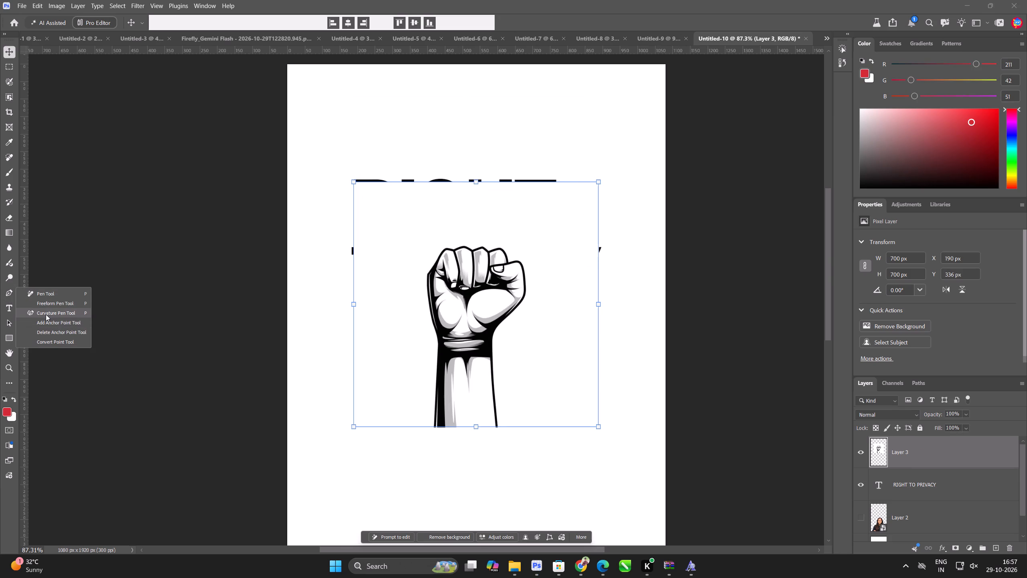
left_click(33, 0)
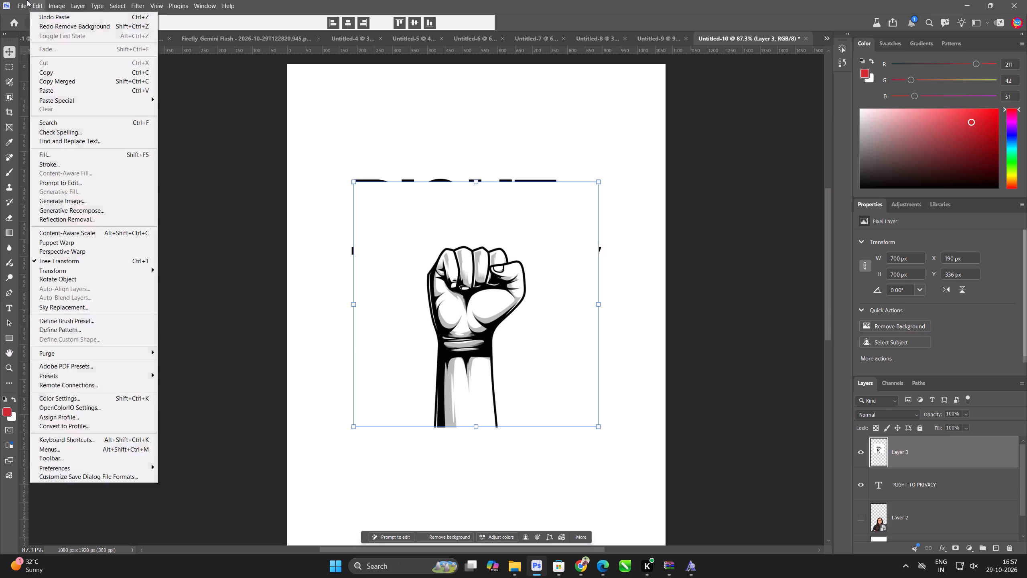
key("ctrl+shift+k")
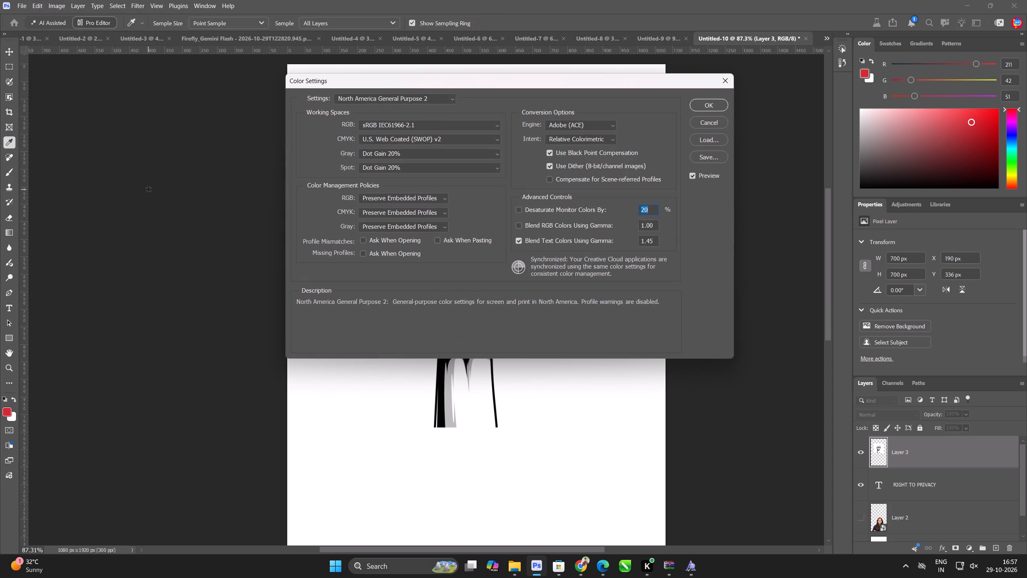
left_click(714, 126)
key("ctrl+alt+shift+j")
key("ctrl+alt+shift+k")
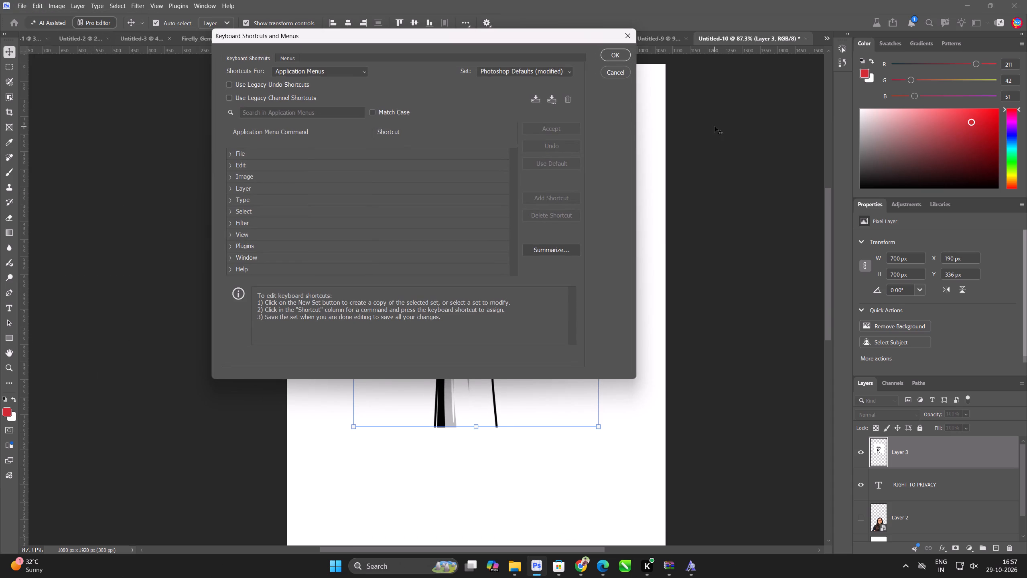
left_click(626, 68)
Enable the Content-Aware Tracing Tool under Technology Previews in the preferences and accept the change.
left_click(44, 0)
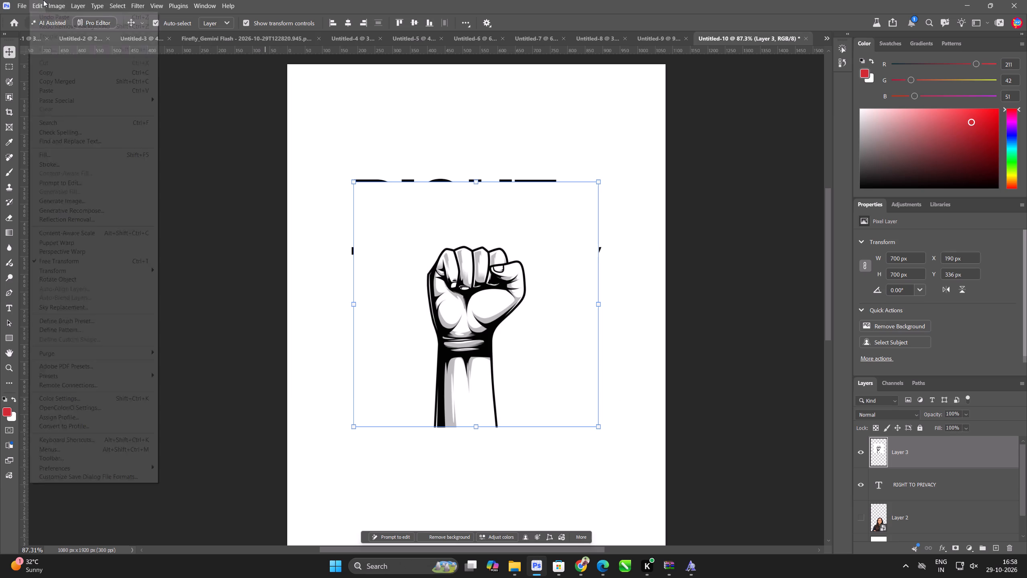
left_click(92, 464)
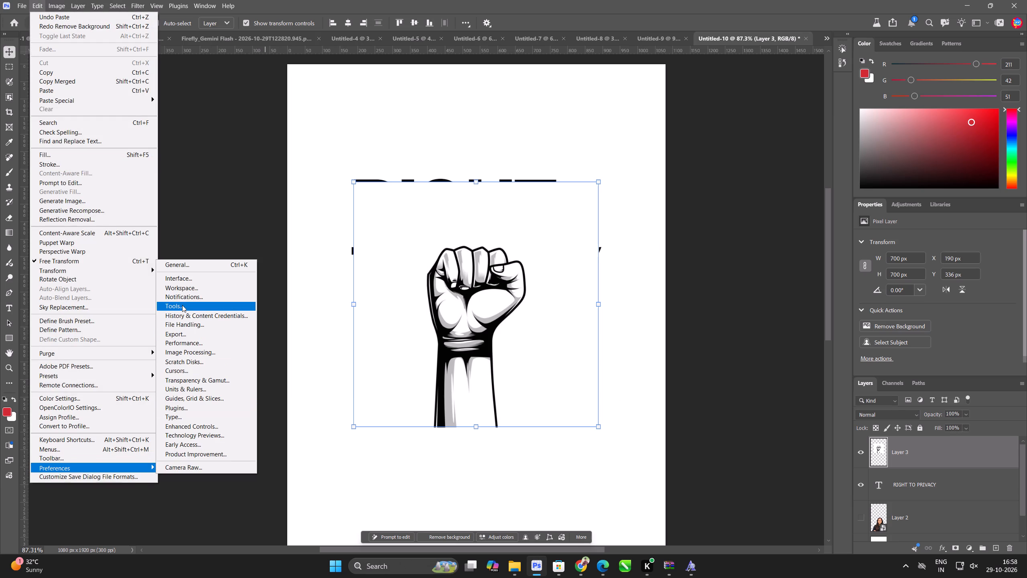
left_click(183, 279)
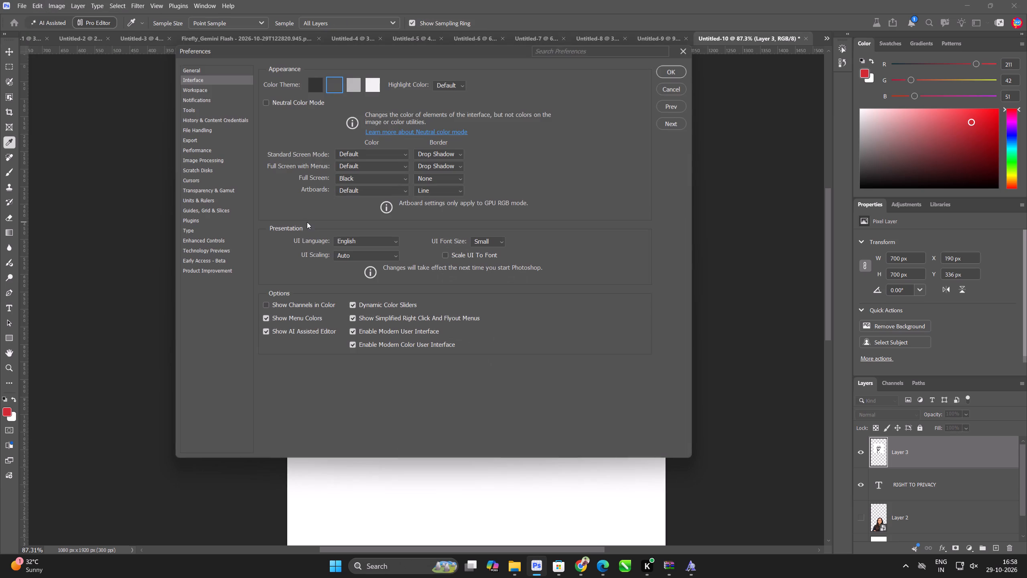
left_click(227, 99)
left_click(221, 111)
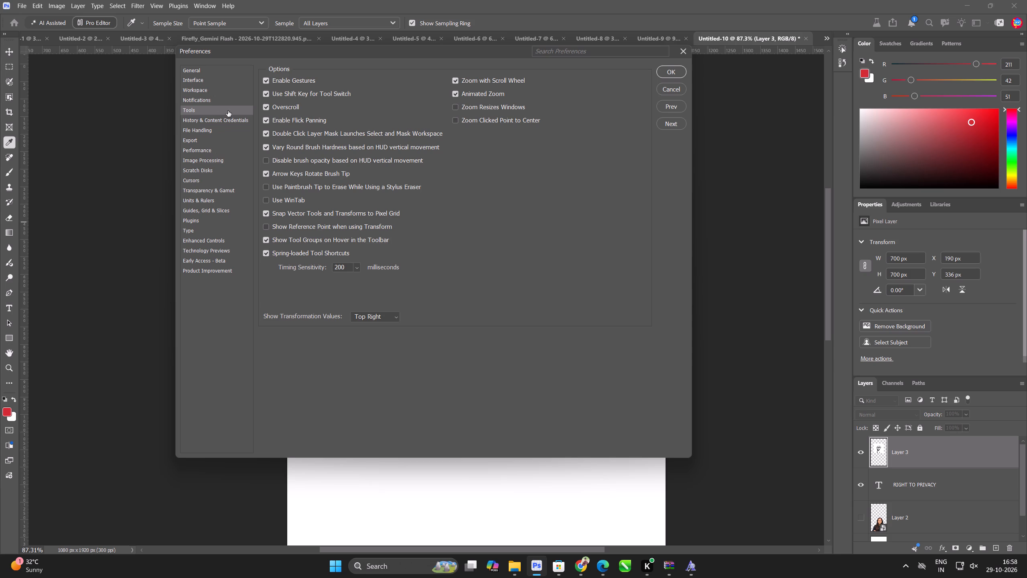
left_click(221, 91)
left_click(217, 81)
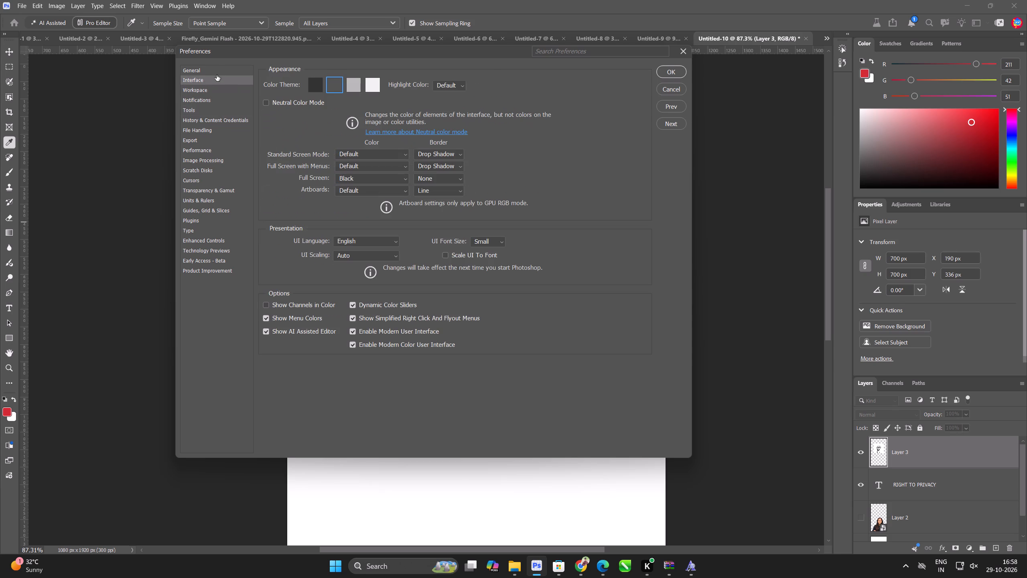
left_click(213, 111)
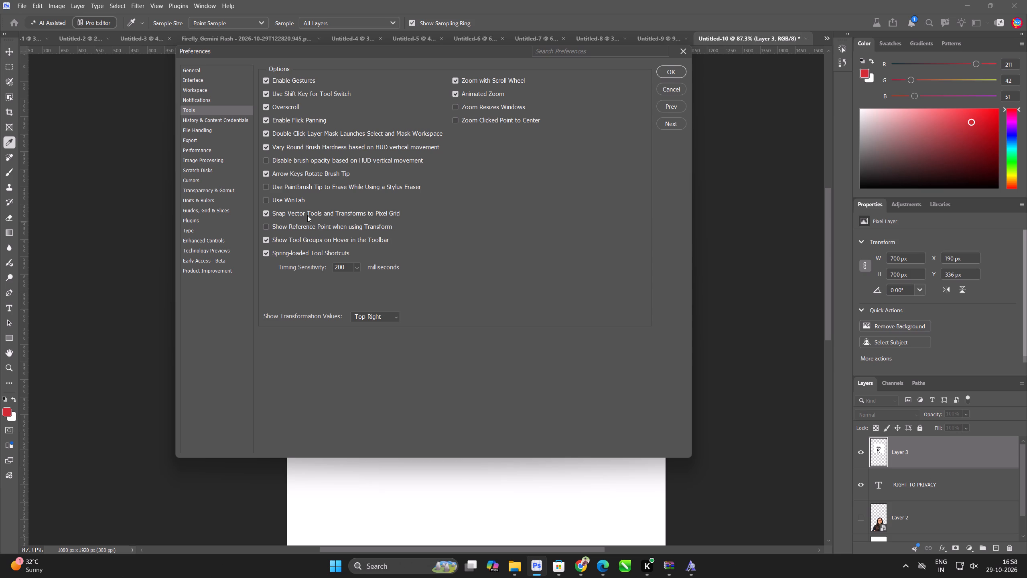
left_click(224, 213)
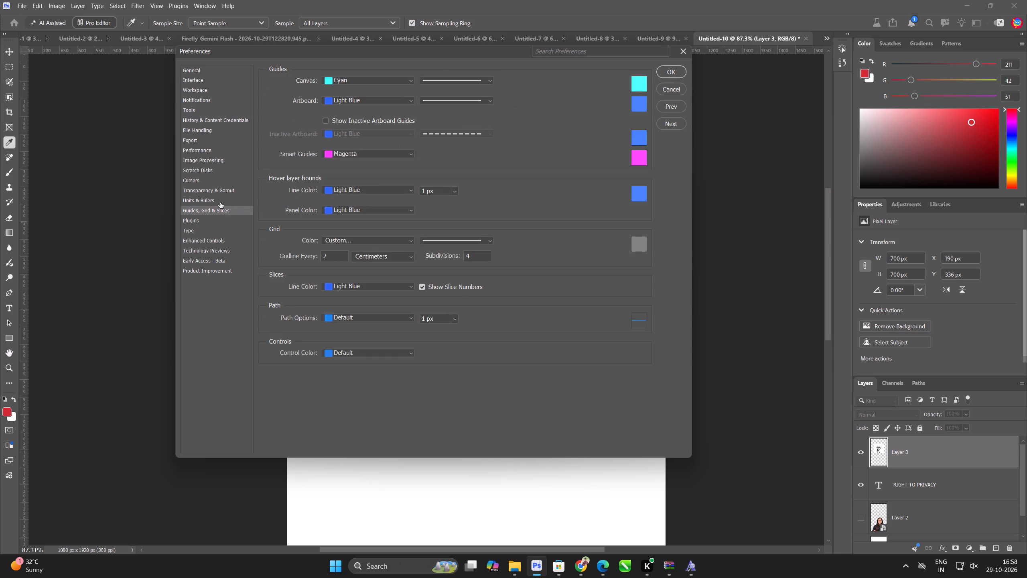
left_click(220, 202)
left_click(226, 183)
left_click(228, 191)
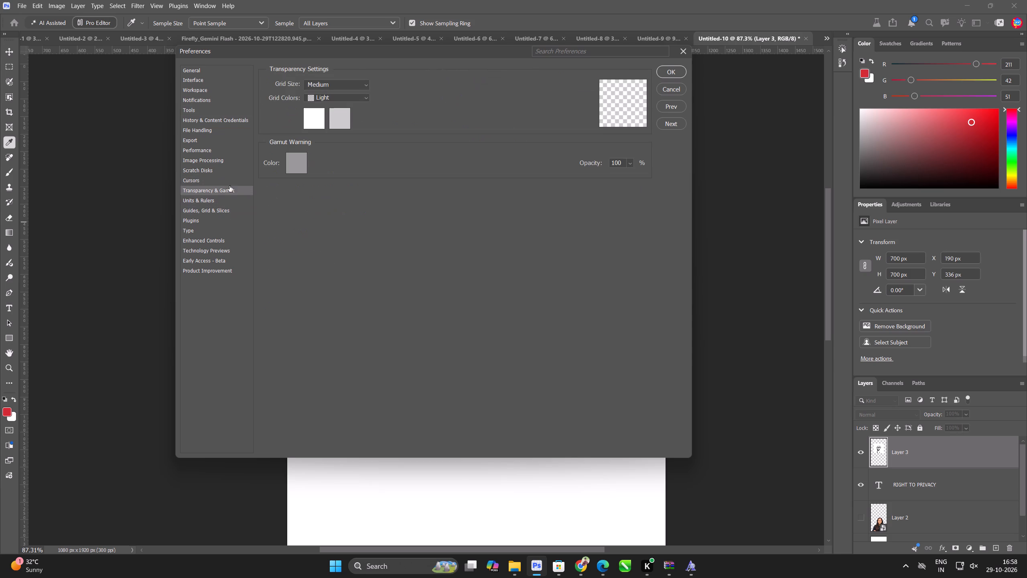
left_click(233, 156)
left_click(231, 147)
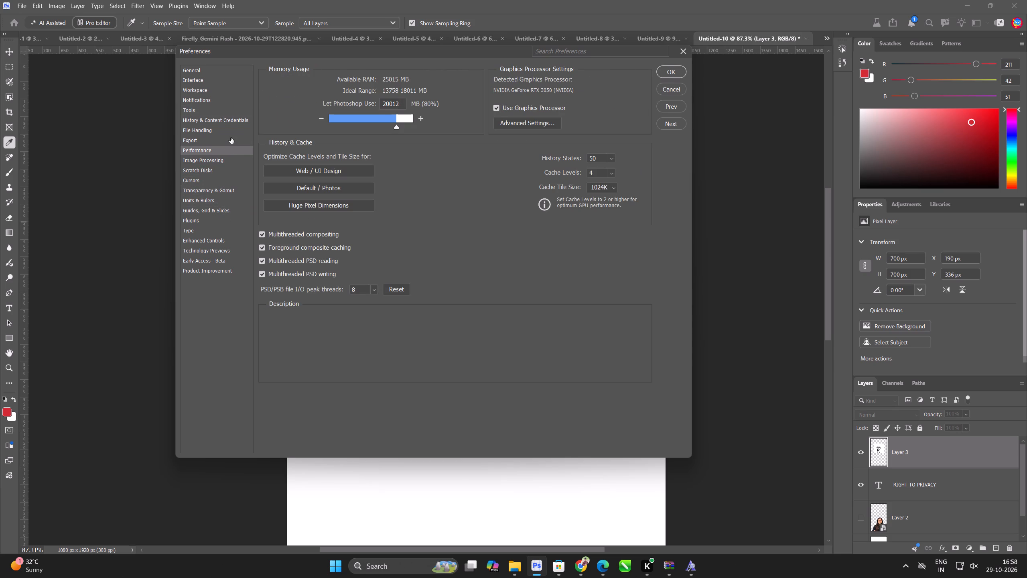
left_click(231, 138)
left_click(228, 125)
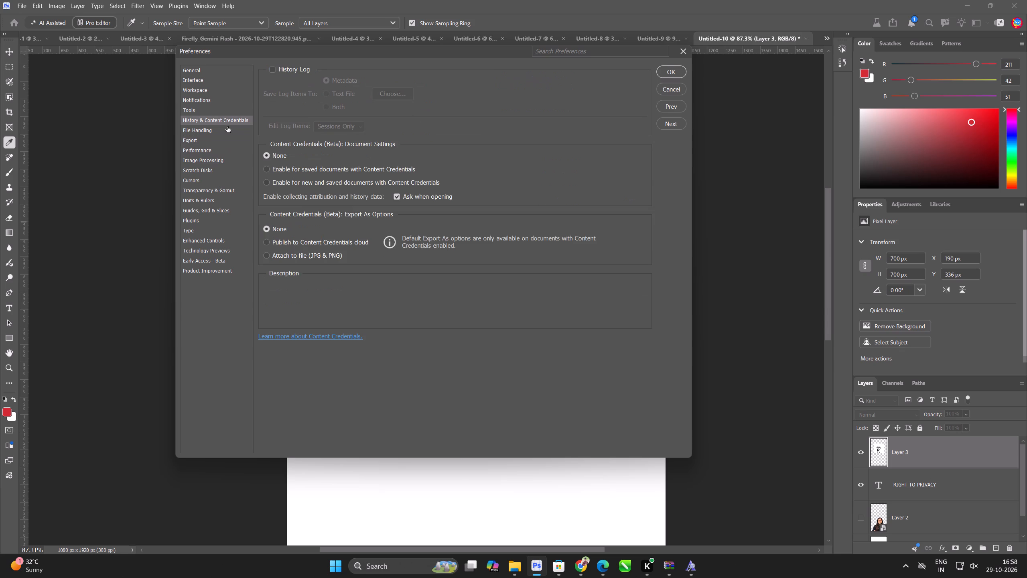
left_click(213, 223)
left_click(211, 230)
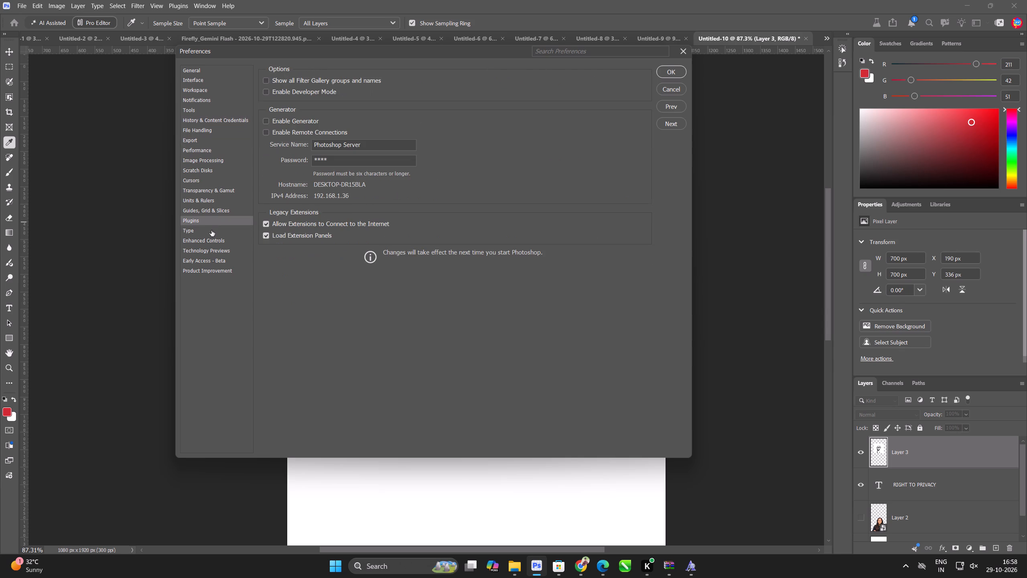
left_click(213, 246)
left_click(213, 239)
left_click(213, 249)
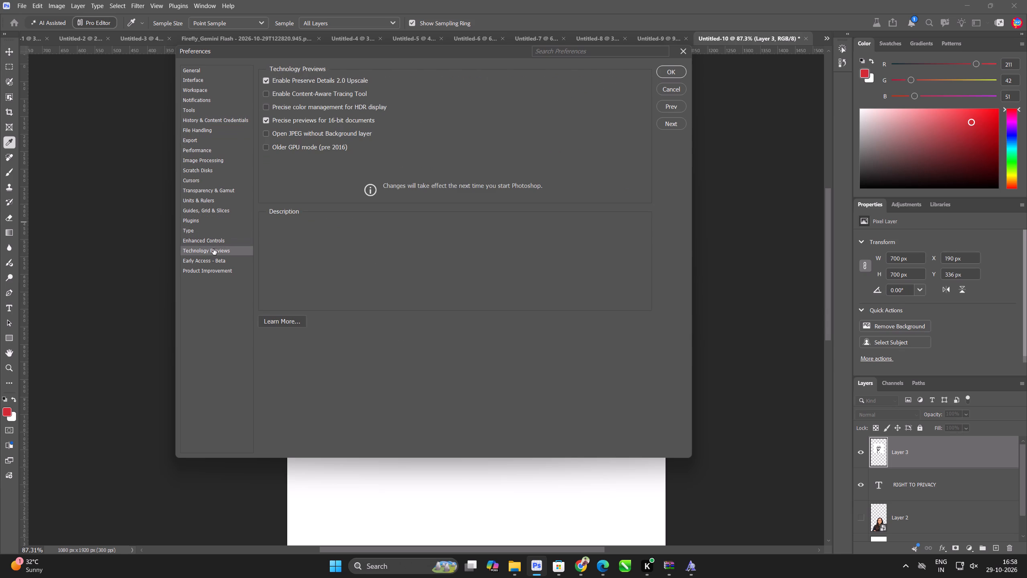
left_click(283, 98)
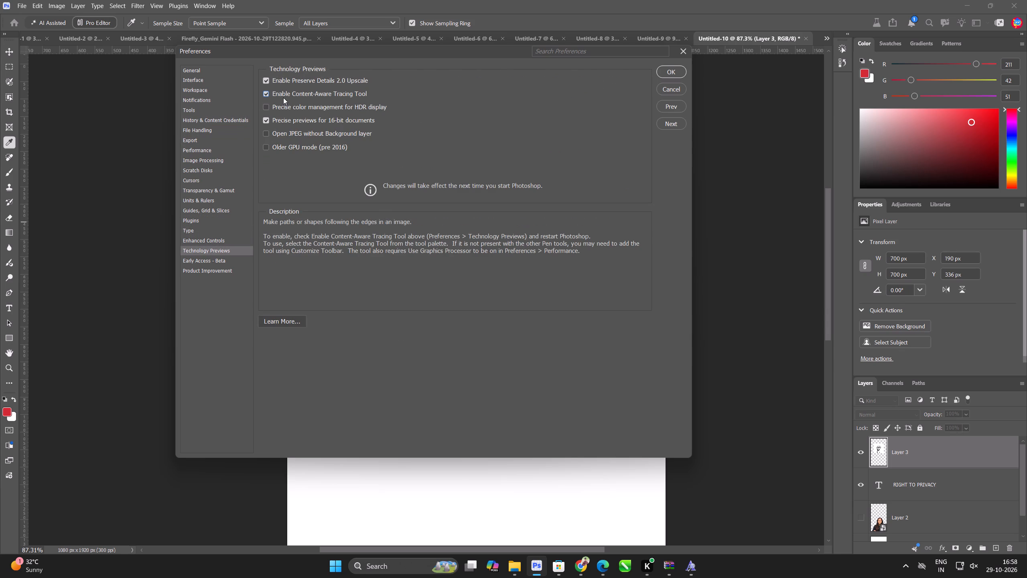
left_click_drag(666, 68, 661, 71)
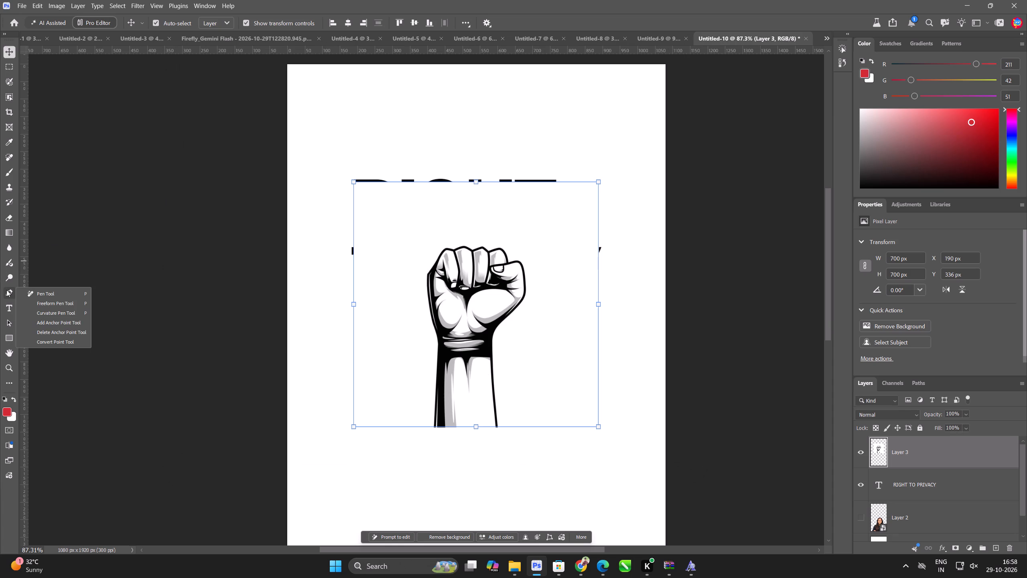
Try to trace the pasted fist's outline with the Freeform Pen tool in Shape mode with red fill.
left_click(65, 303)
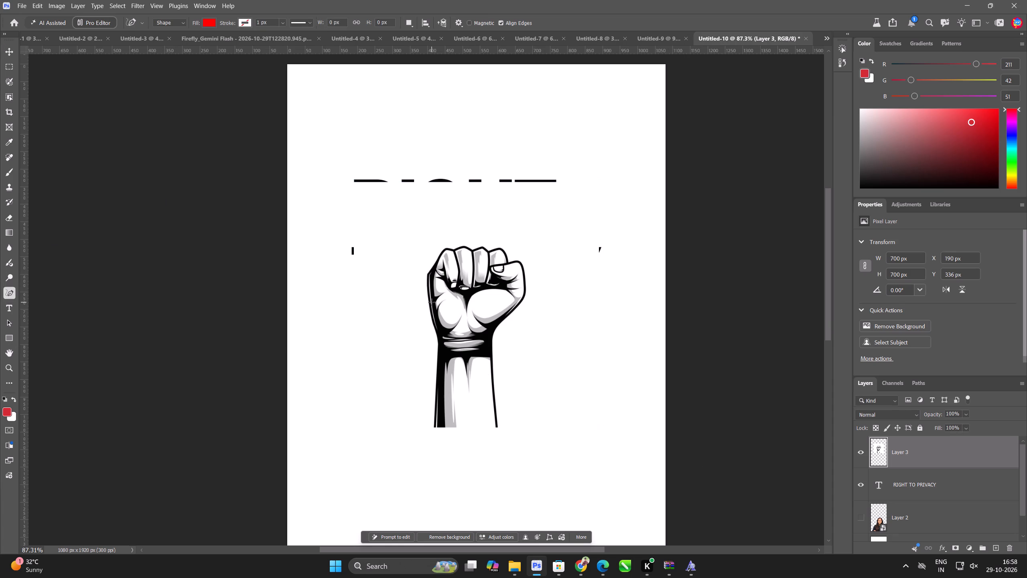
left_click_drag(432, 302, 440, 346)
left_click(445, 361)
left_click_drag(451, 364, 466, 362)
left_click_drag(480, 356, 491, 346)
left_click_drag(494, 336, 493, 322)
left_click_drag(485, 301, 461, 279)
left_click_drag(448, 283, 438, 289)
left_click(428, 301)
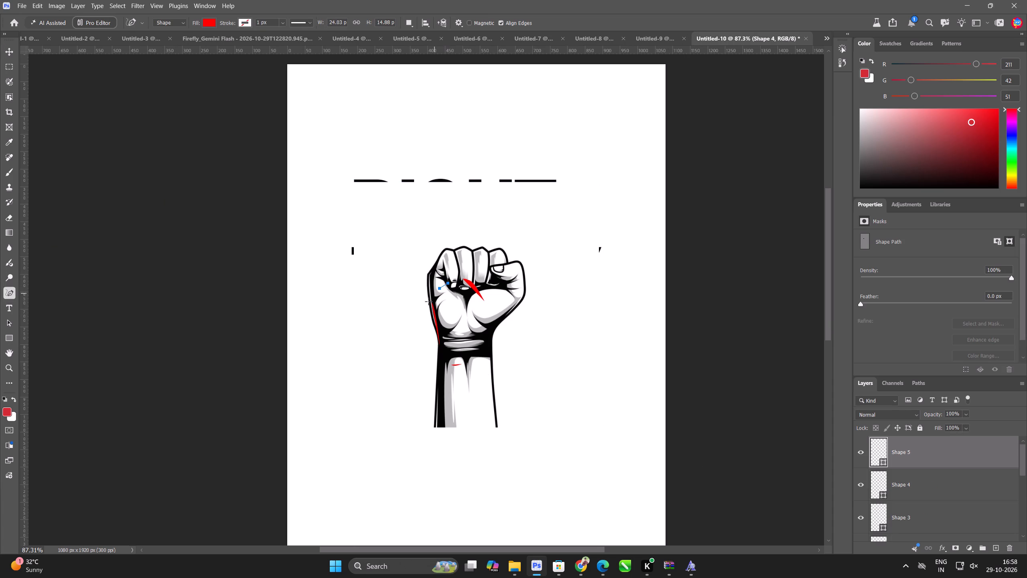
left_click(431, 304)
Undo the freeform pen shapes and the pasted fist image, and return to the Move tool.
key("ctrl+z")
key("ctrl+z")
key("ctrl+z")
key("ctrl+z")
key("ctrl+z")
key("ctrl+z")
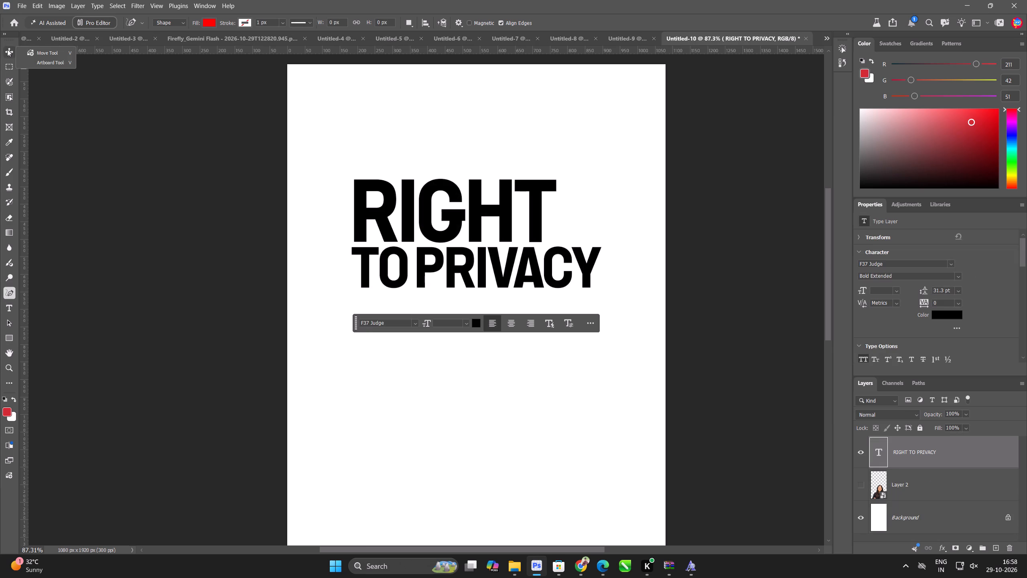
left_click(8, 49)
Switch to the browser and open the Vecteezy page for the black-and-white fist silhouette from the image results.
key("alt+Tab")
scroll(865, 324, "down", 3)
scroll(891, 324, "up", 3)
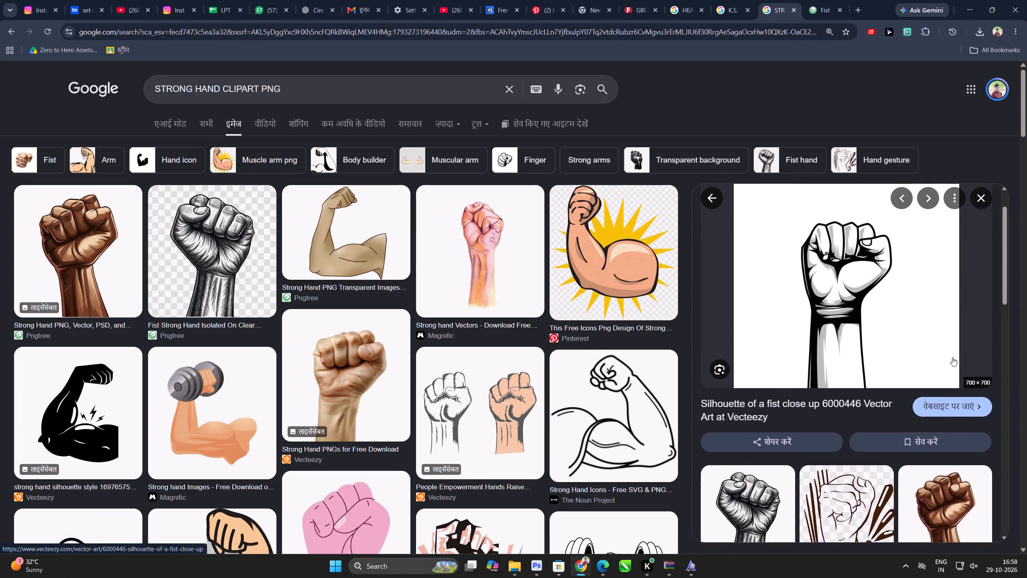
left_click(966, 403)
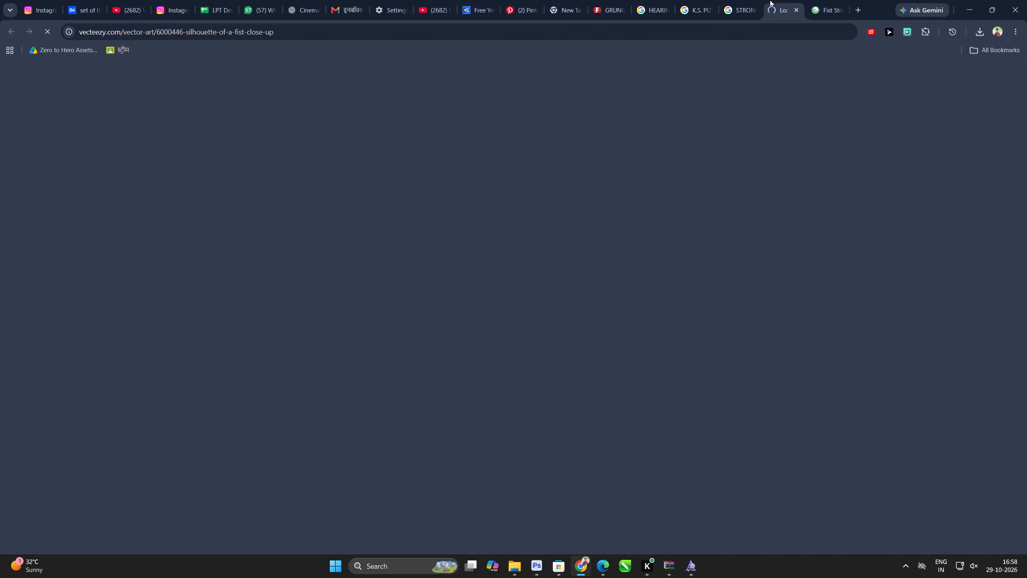
Browse the STRONG HAND CLIPART PNG image results and open the SimilarPNG page for the outlined clenched fist with forearm.
left_click(740, 0)
scroll(359, 286, "up", 3)
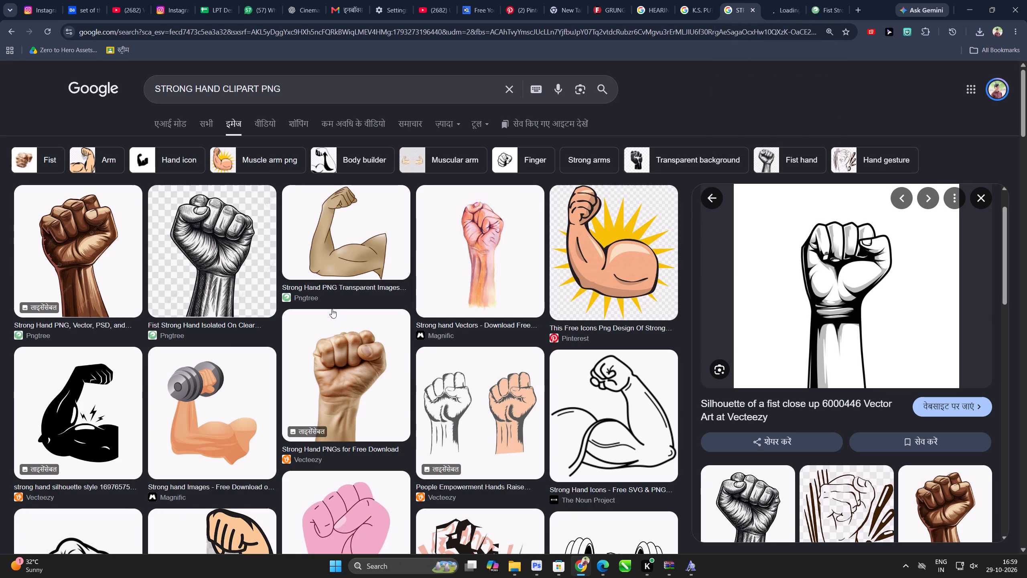
scroll(317, 320, "down", 4)
scroll(504, 277, "down", 2)
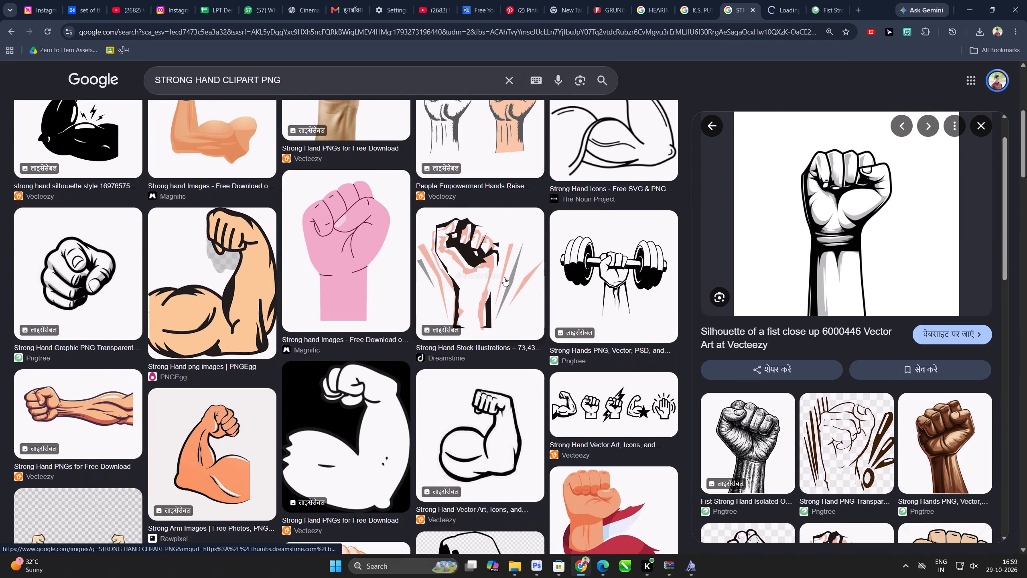
scroll(504, 277, "down", 10)
left_click(491, 313)
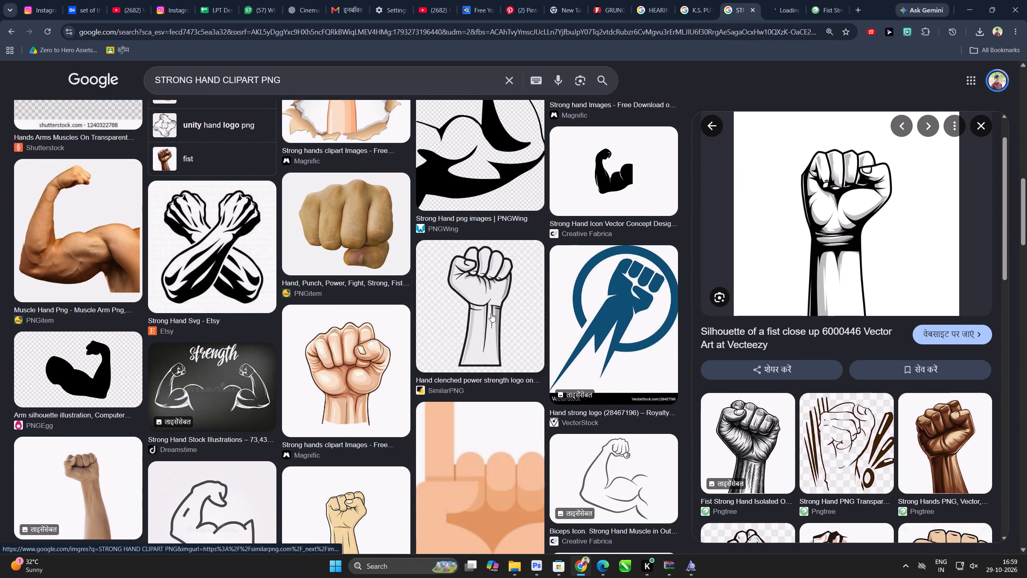
scroll(940, 462, "down", 2)
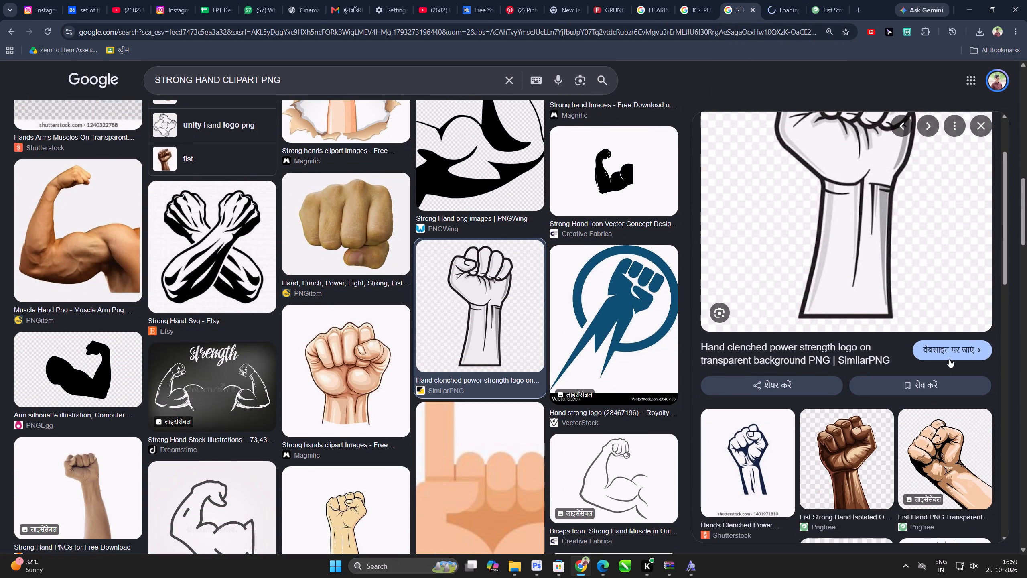
left_click(951, 350)
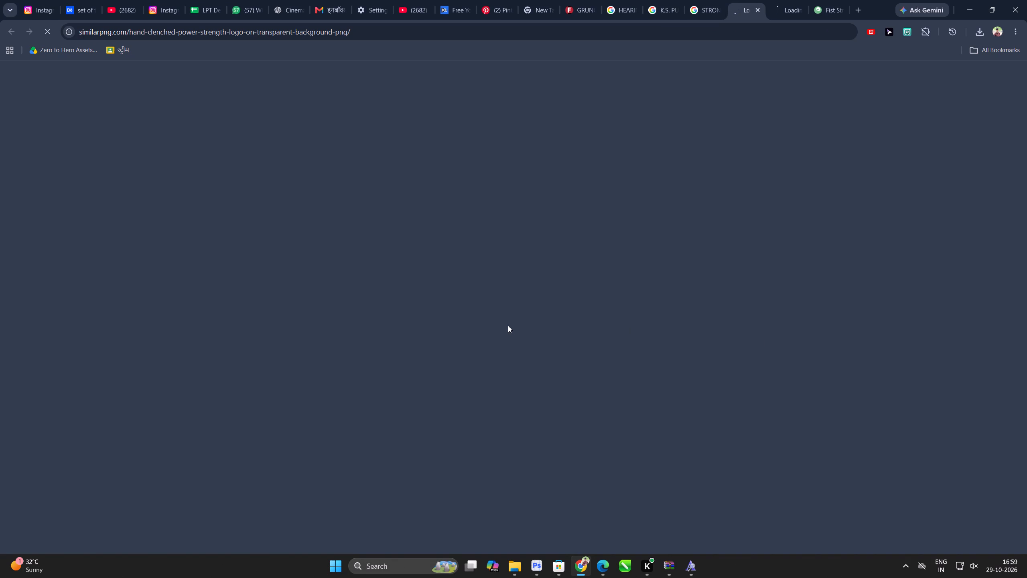
left_click(779, 0)
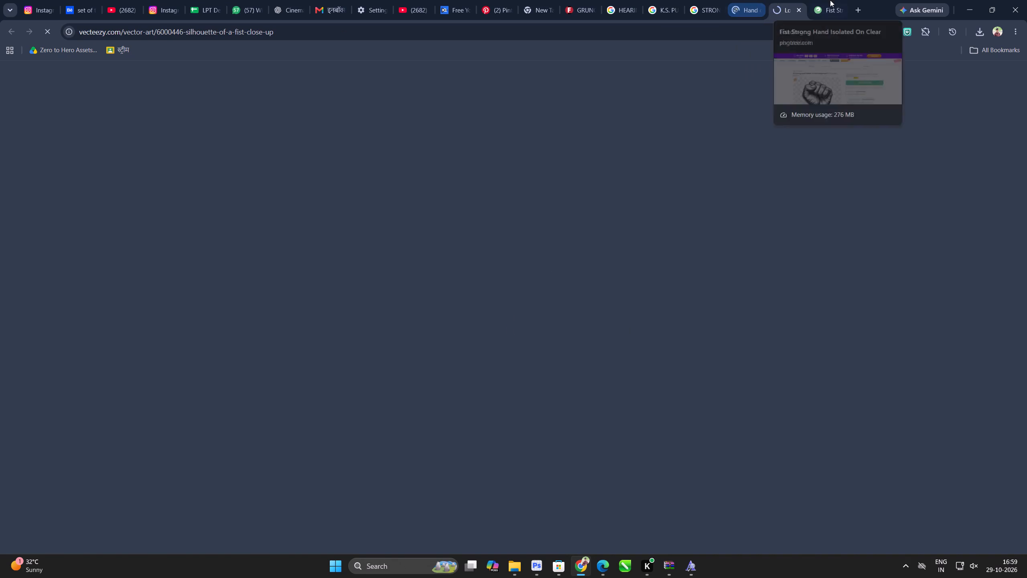
Search for SPEED in a new browser tab, open Speedtest by Ookla and run an internet speed test.
left_click(855, 3)
left_click(442, 214)
type("SPEED")
key("Return")
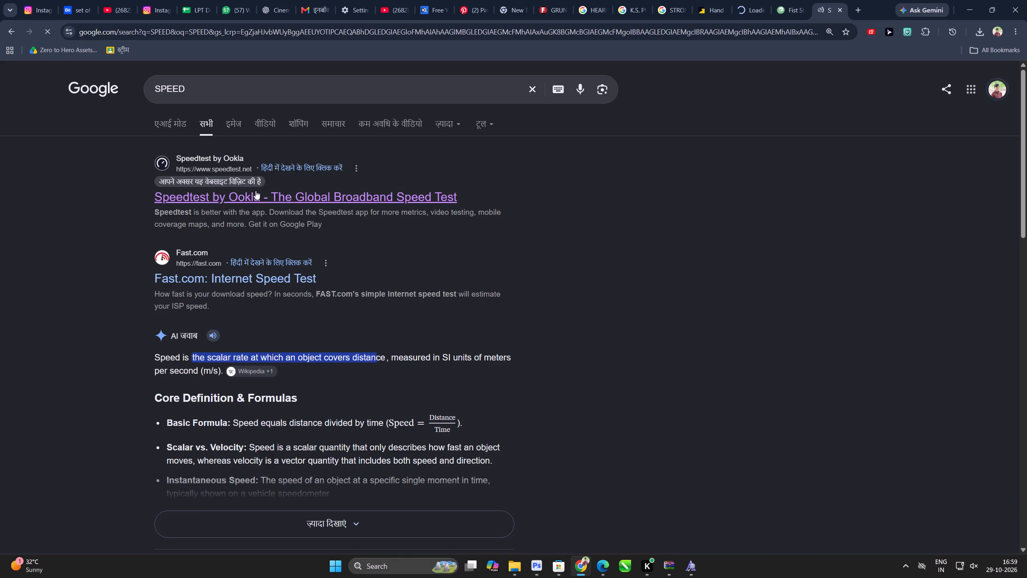
left_click(256, 191)
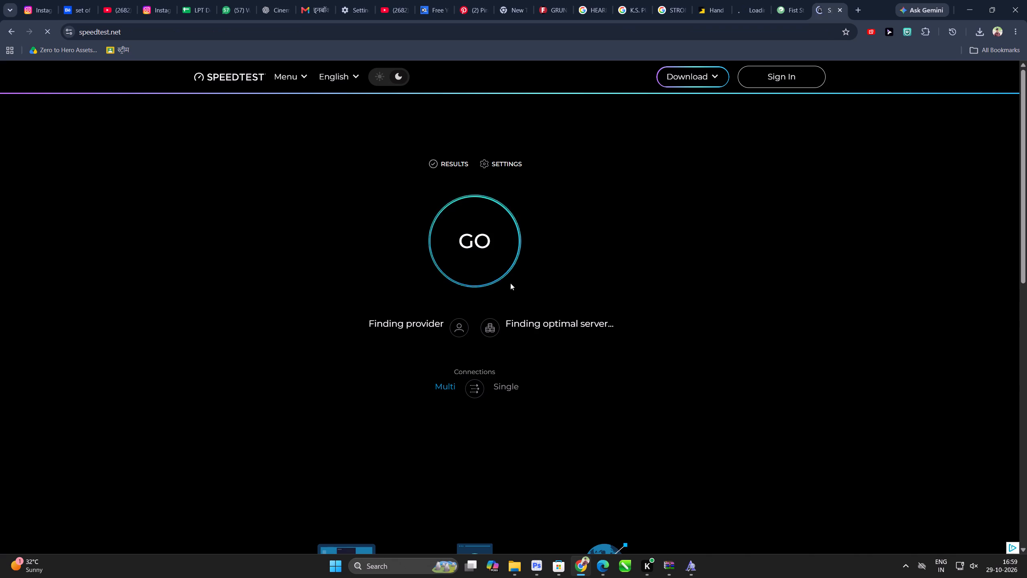
left_click(536, 225)
left_click(496, 264)
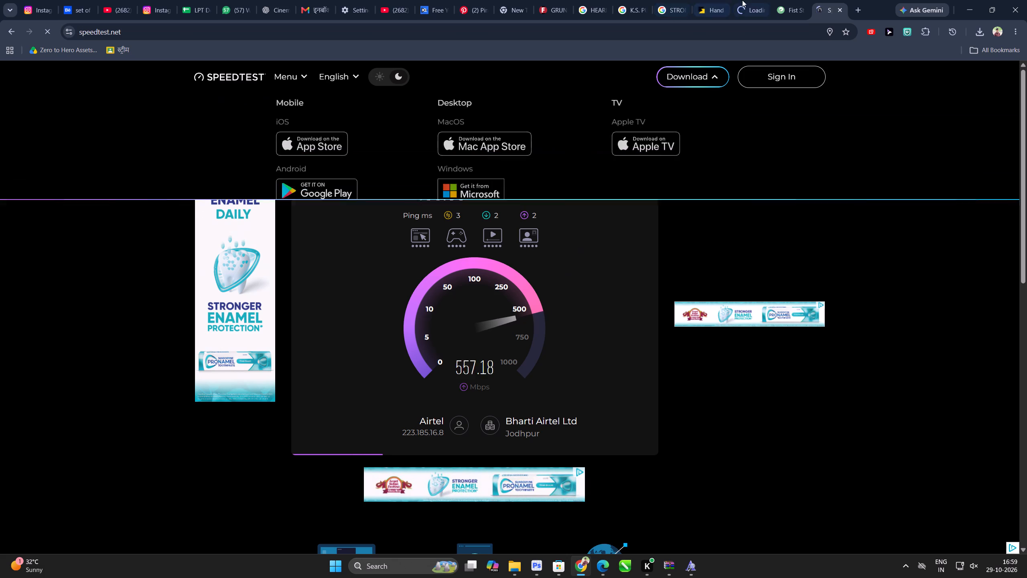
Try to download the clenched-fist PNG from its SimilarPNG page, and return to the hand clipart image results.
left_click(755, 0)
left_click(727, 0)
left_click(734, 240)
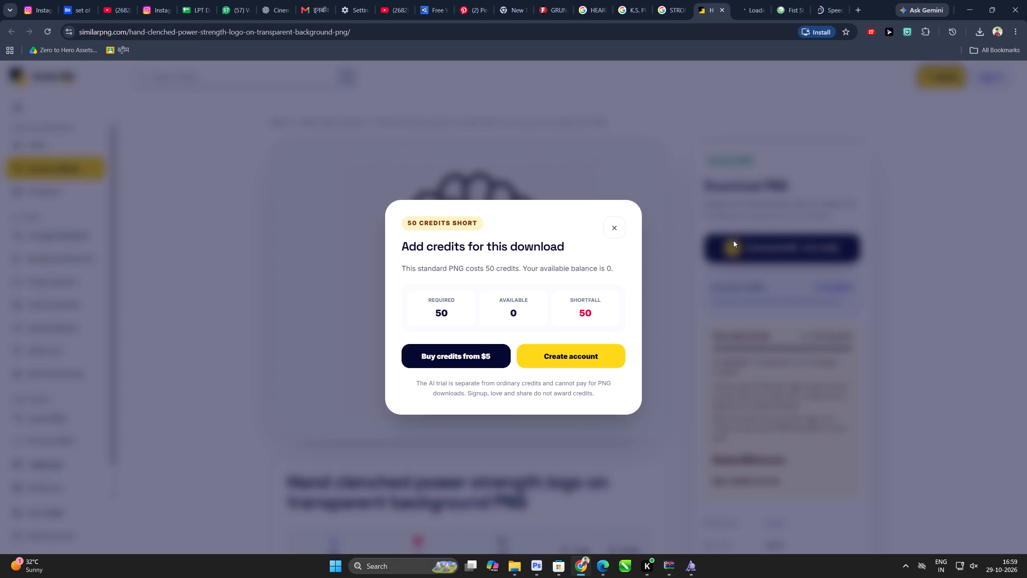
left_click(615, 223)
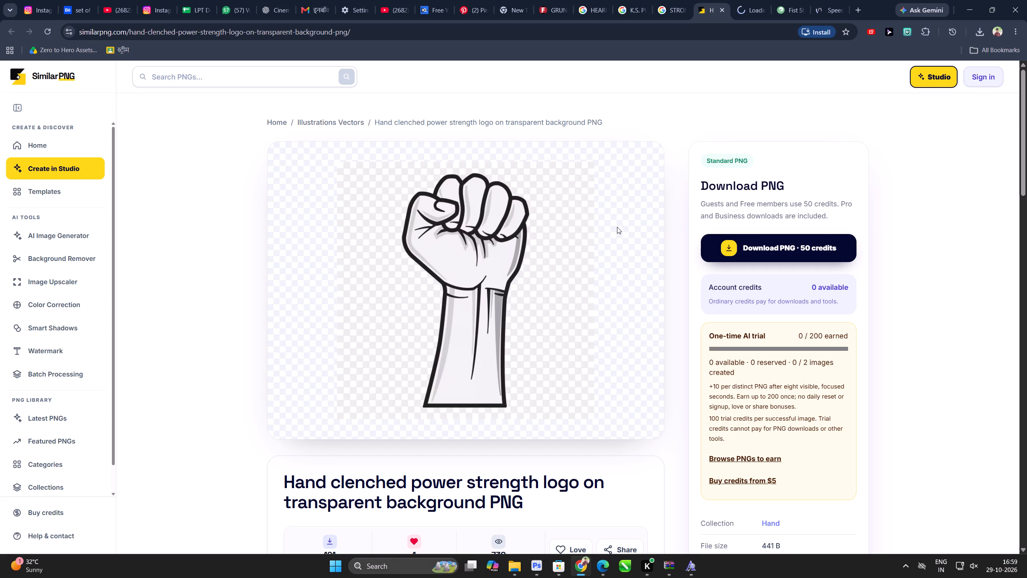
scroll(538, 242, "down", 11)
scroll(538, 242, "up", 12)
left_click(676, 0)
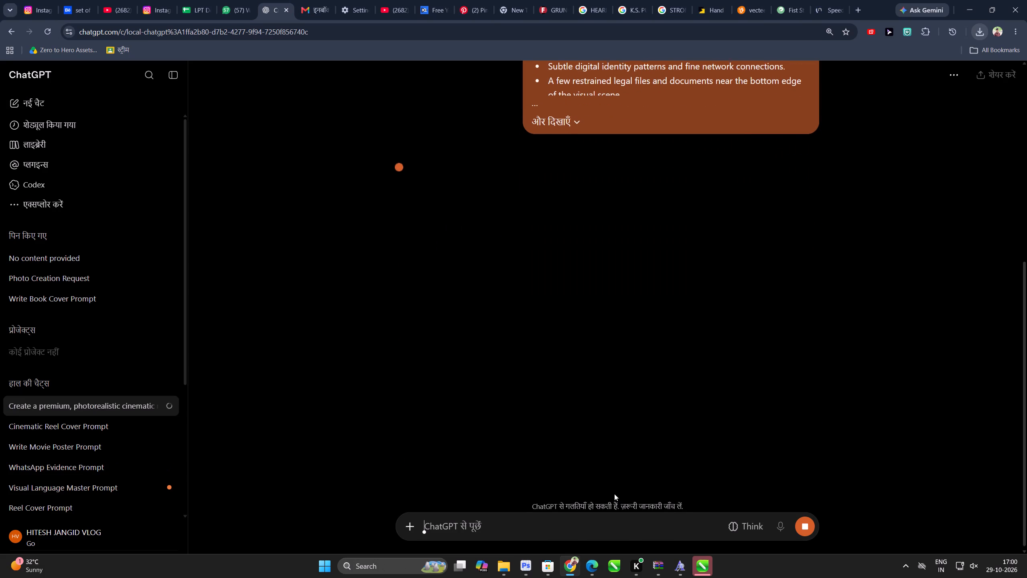
Switch to CorelDRAW, decline opening the Auto-Backup file, and create a new document with the default settings.
left_click(706, 577)
triple_click(578, 301)
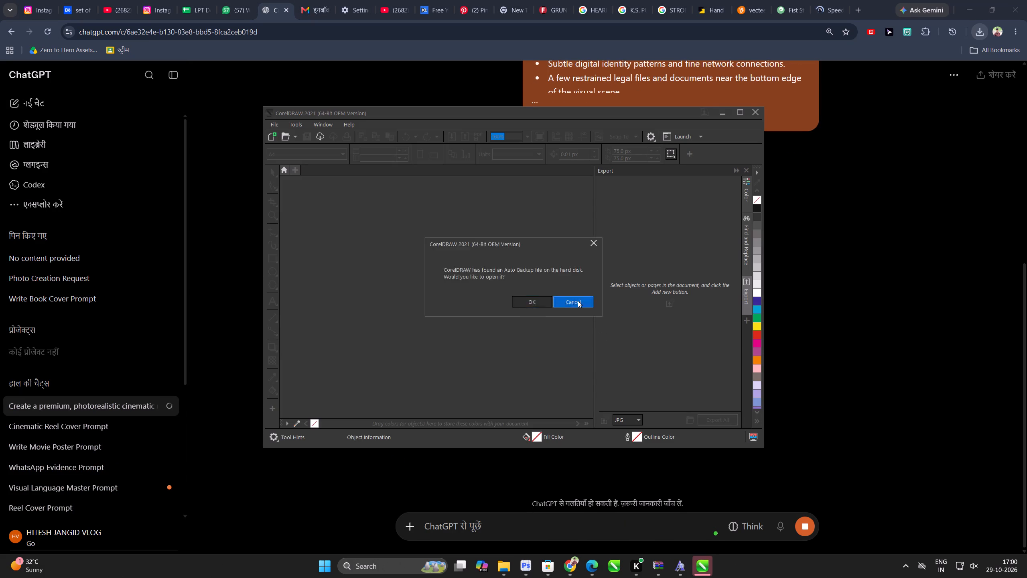
triple_click(578, 301)
left_click(578, 301)
scroll(578, 301, "up", 1)
triple_click(578, 301)
triple_click(578, 301)
triple_click(578, 301)
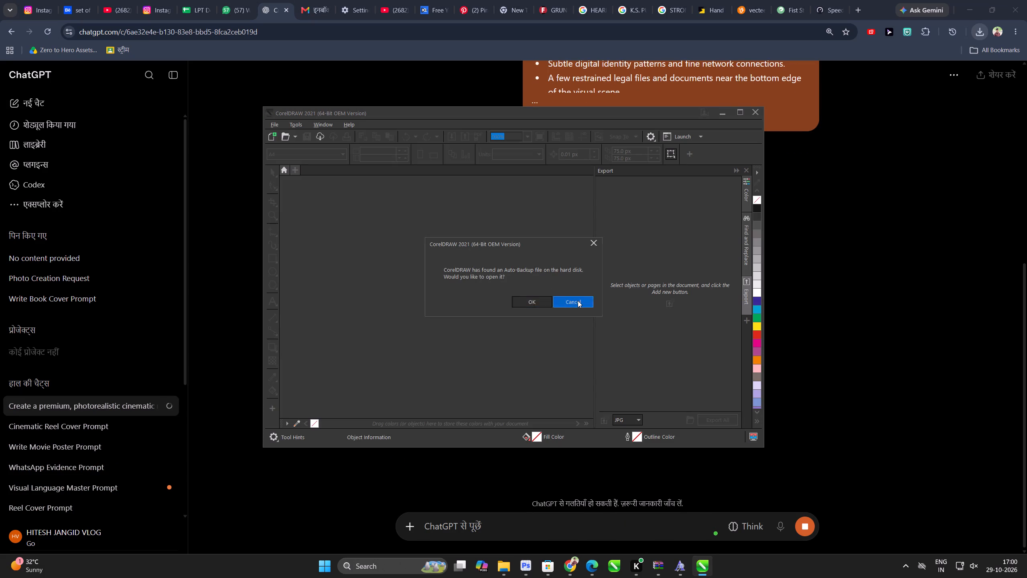
triple_click(578, 301)
triple_click(578, 301)
left_click(568, 295)
triple_click(578, 302)
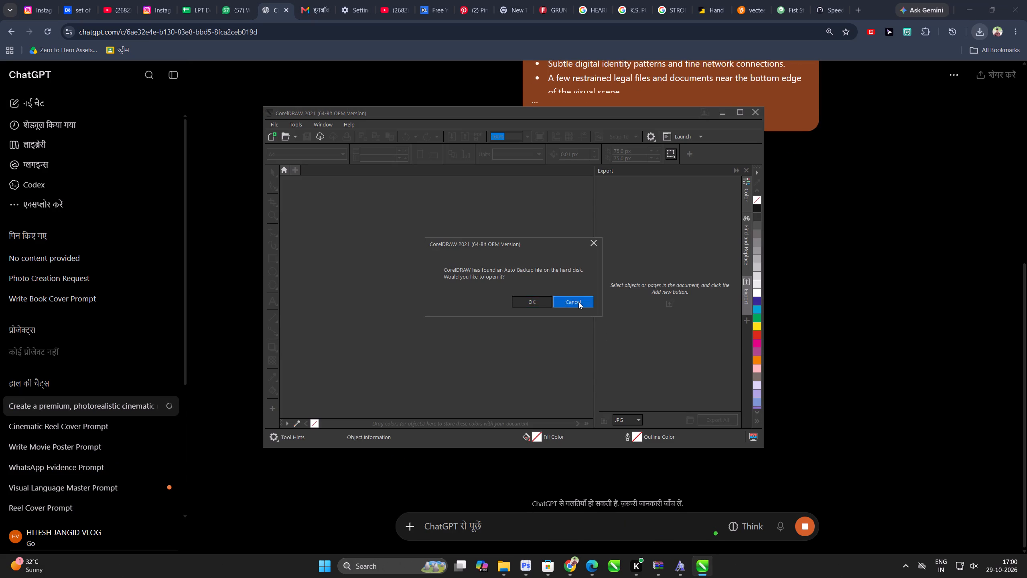
triple_click(578, 302)
double_click(578, 302)
left_click(580, 305)
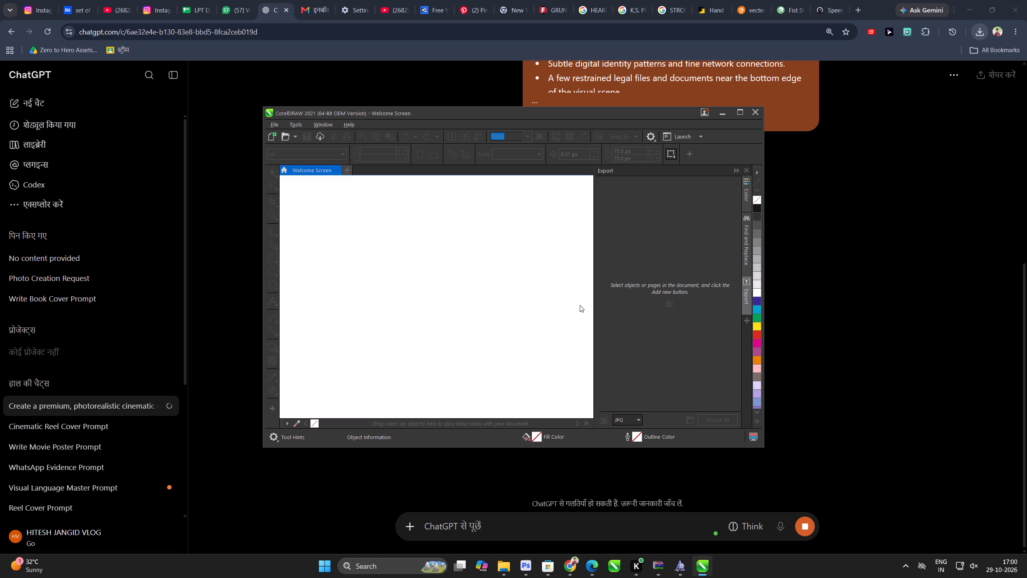
key("ctrl+n")
key("Return")
Switch back to the browser and look through the STRONG HAND CLIPART PNG image results and related images for a line-art raised fist.
key("alt+Tab")
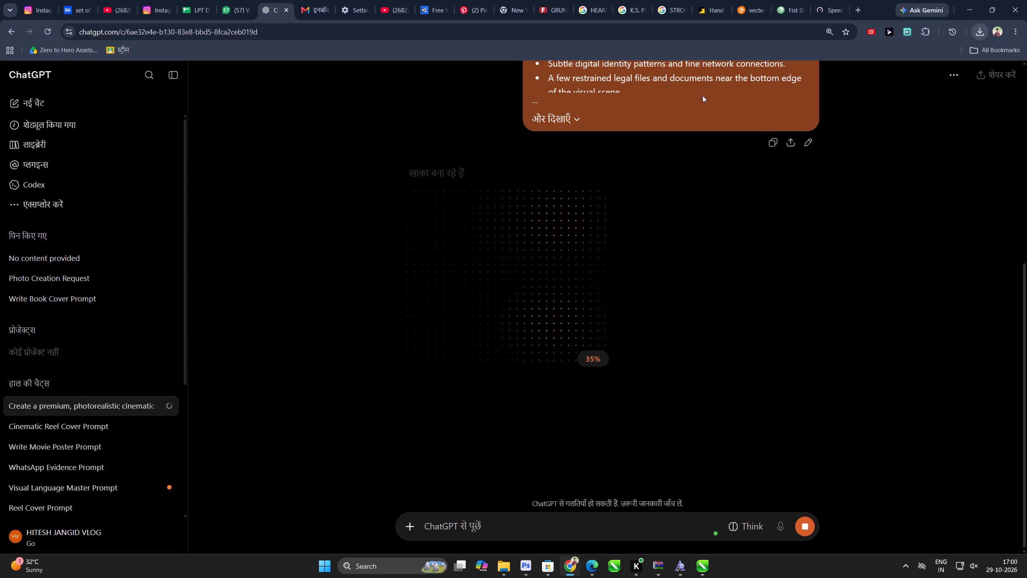
left_click(798, 0)
left_click(769, 1)
left_click(705, 0)
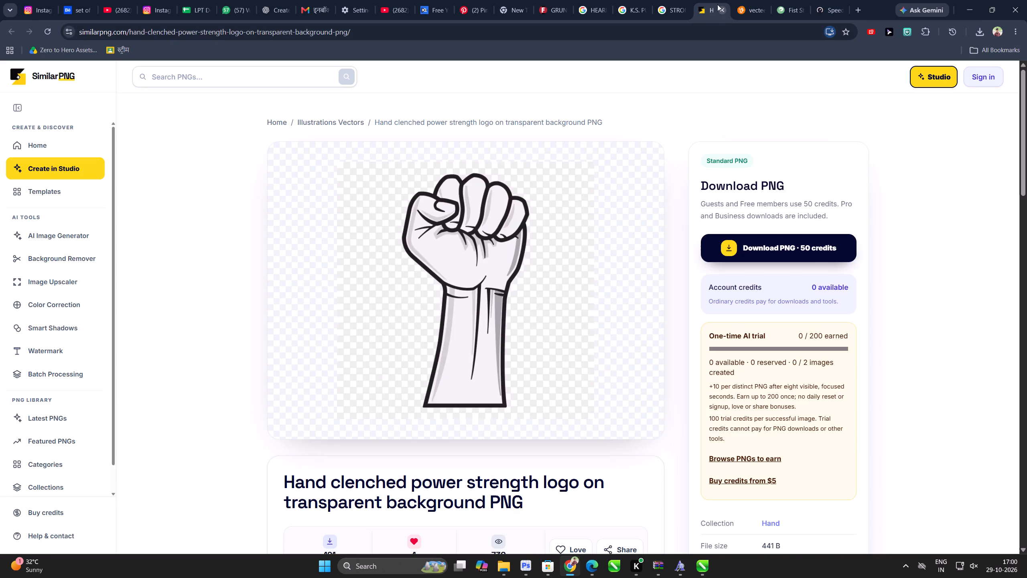
left_click(663, 0)
scroll(815, 212, "up", 4)
right_click(837, 249)
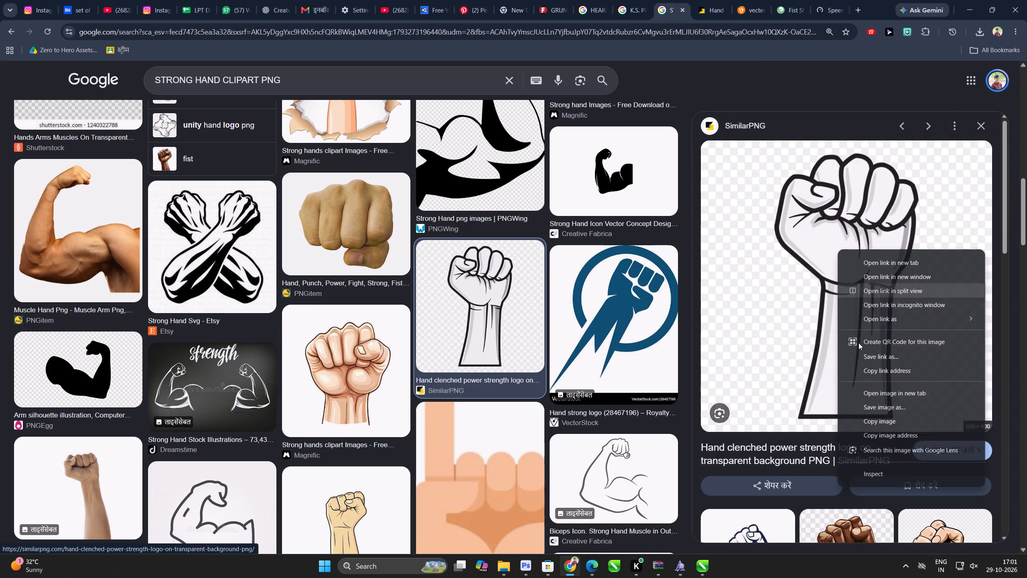
scroll(548, 276, "up", 20)
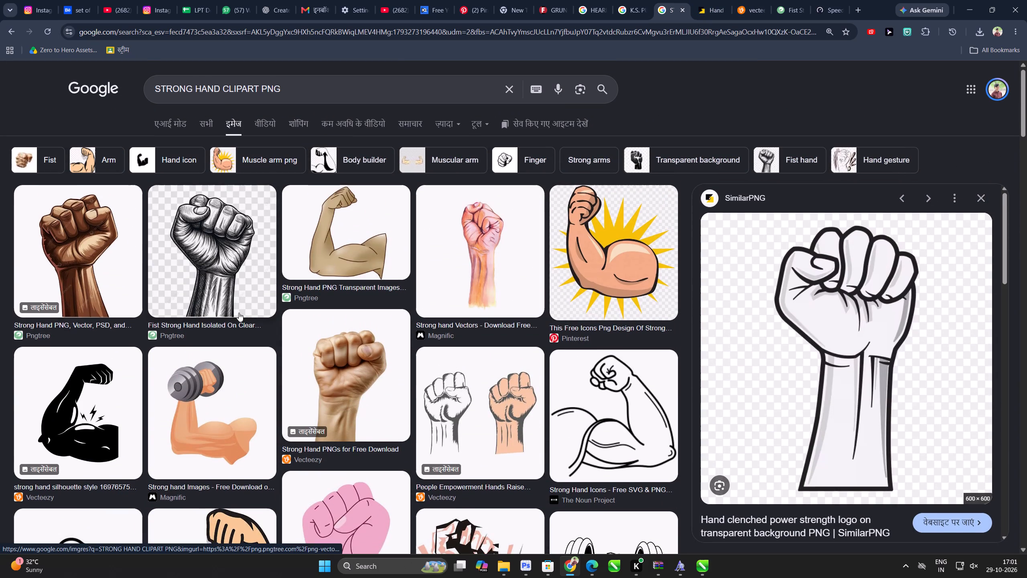
scroll(518, 283, "down", 4)
scroll(273, 320, "down", 17)
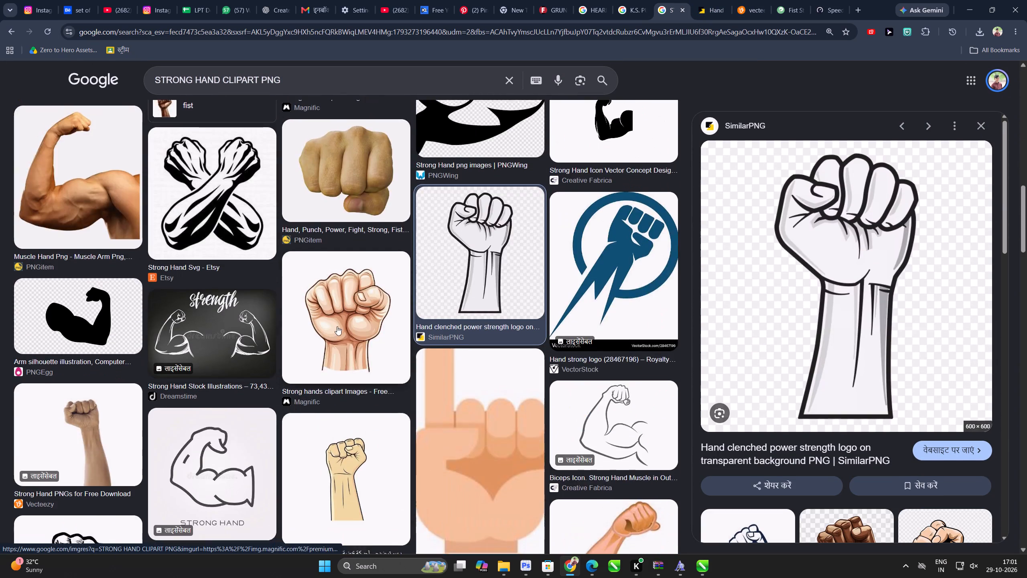
scroll(365, 310, "down", 10)
scroll(365, 302, "up", 6)
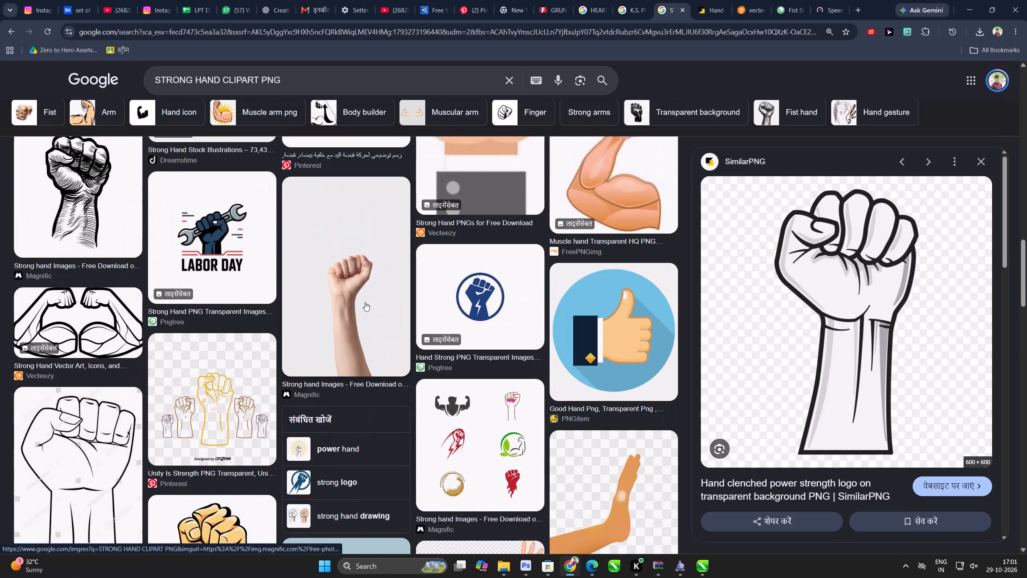
left_click(67, 436)
scroll(851, 389, "down", 5)
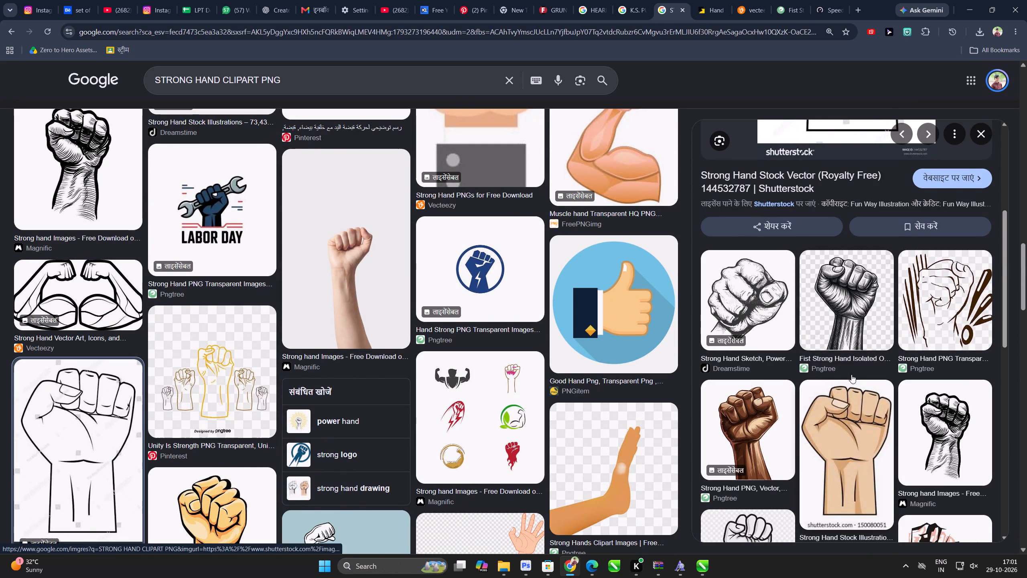
scroll(887, 356, "down", 4)
scroll(895, 346, "up", 11)
scroll(895, 336, "down", 10)
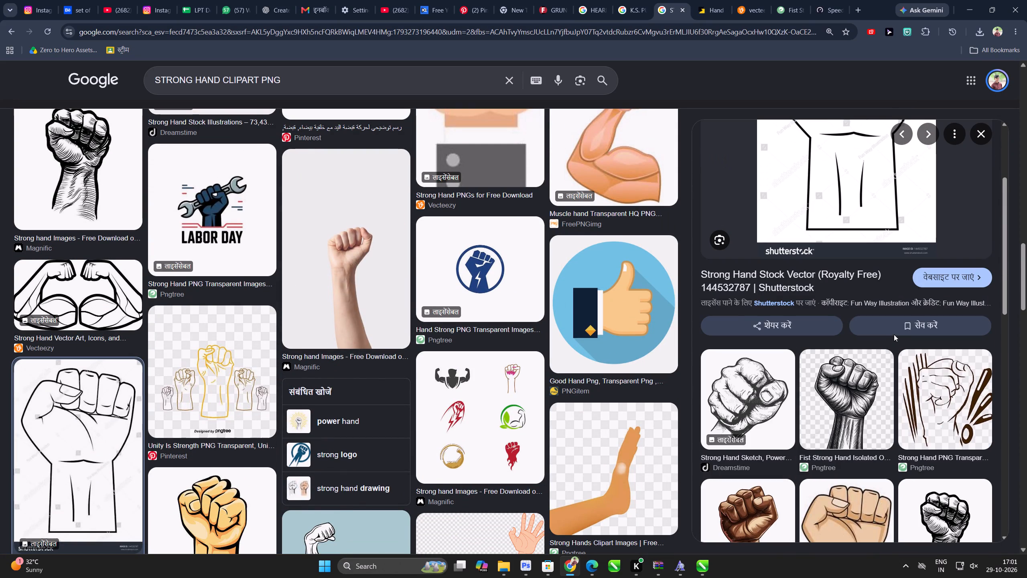
scroll(894, 334, "down", 4)
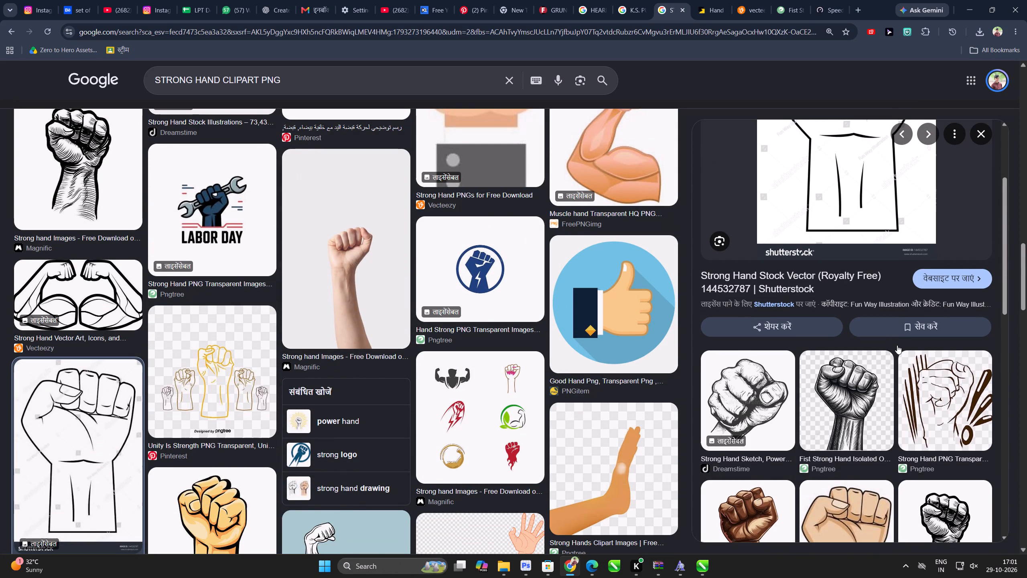
scroll(897, 237, "up", 2)
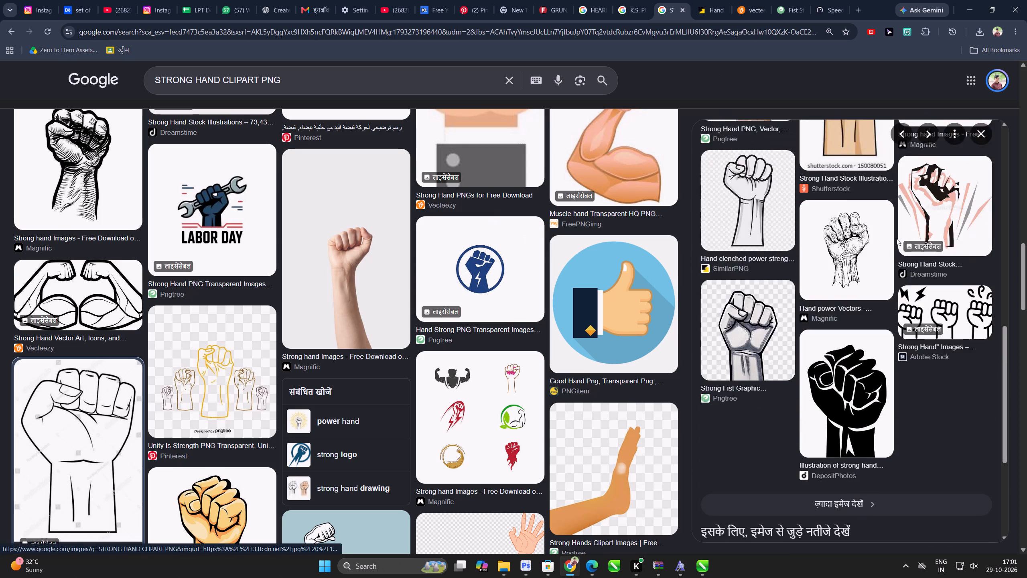
scroll(897, 238, "up", 8)
scroll(886, 272, "down", 9)
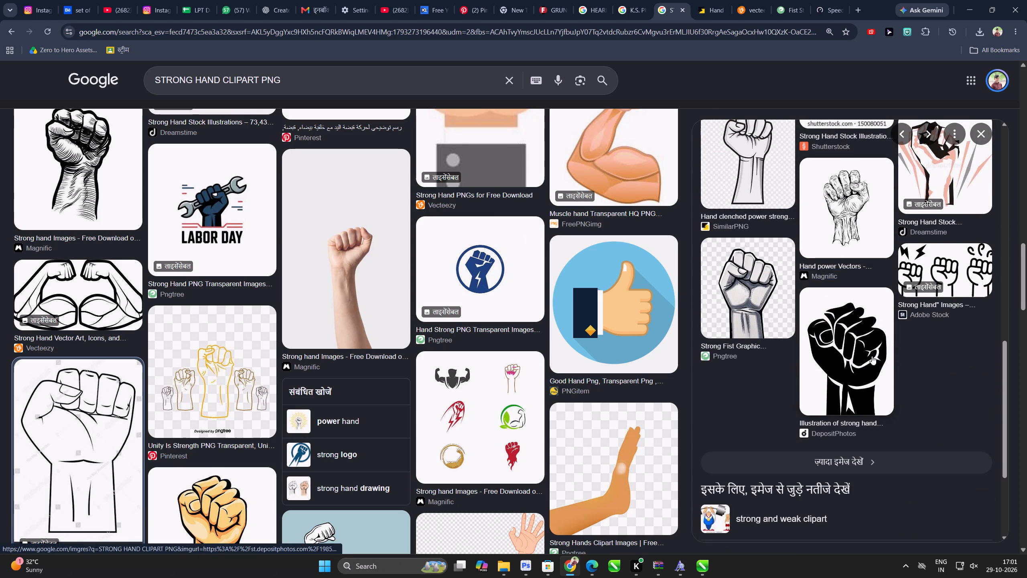
left_click(854, 352)
scroll(905, 318, "down", 6)
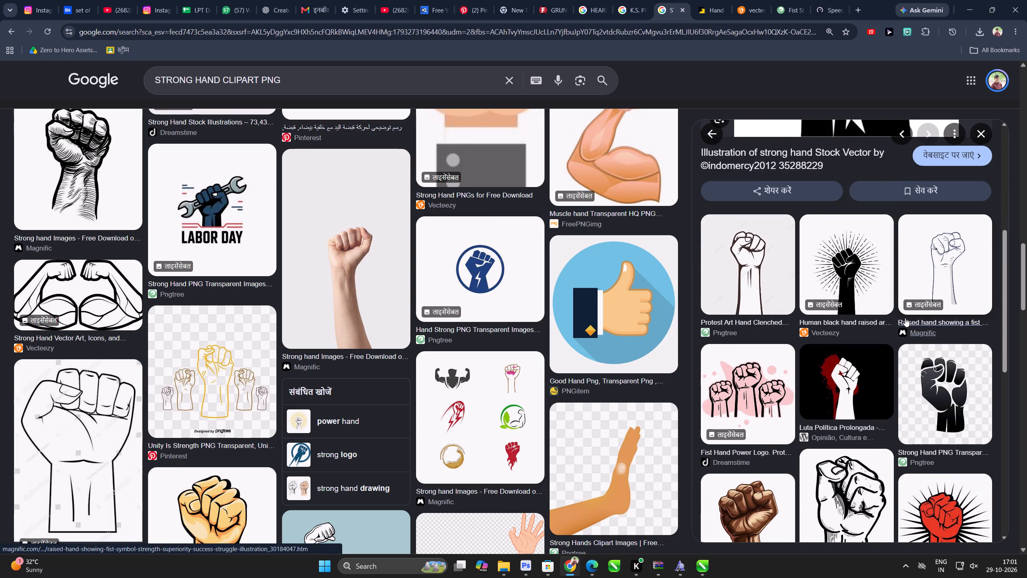
Copy Pngtree's "Protest Art Hand Clenched" image and paste it into the new CorelDRAW document.
left_click(754, 258)
right_click(815, 231)
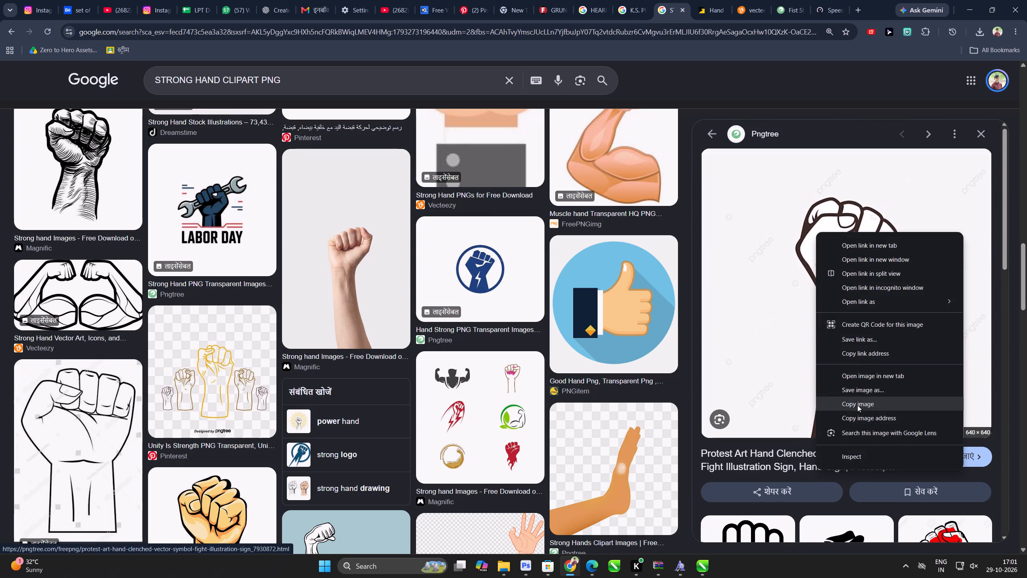
left_click(857, 407)
left_click(968, 0)
key("ctrl+v")
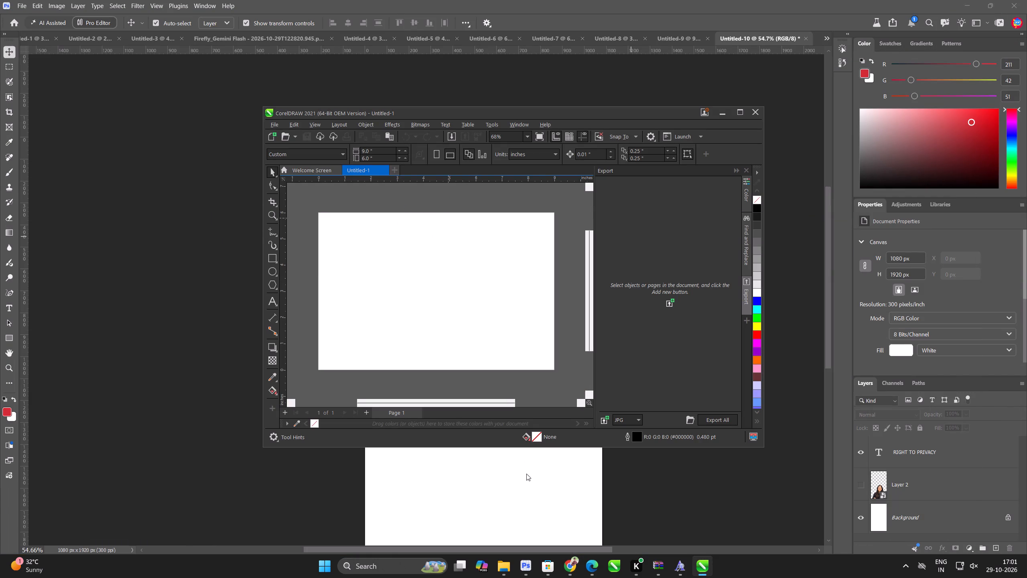
left_click(568, 561)
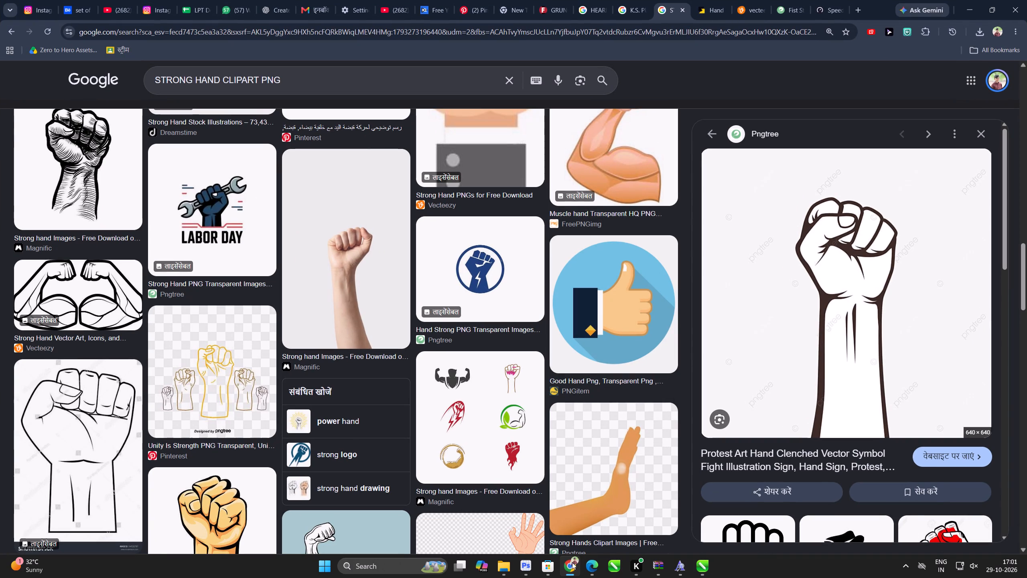
left_click(572, 566)
scroll(492, 268, "down", 5)
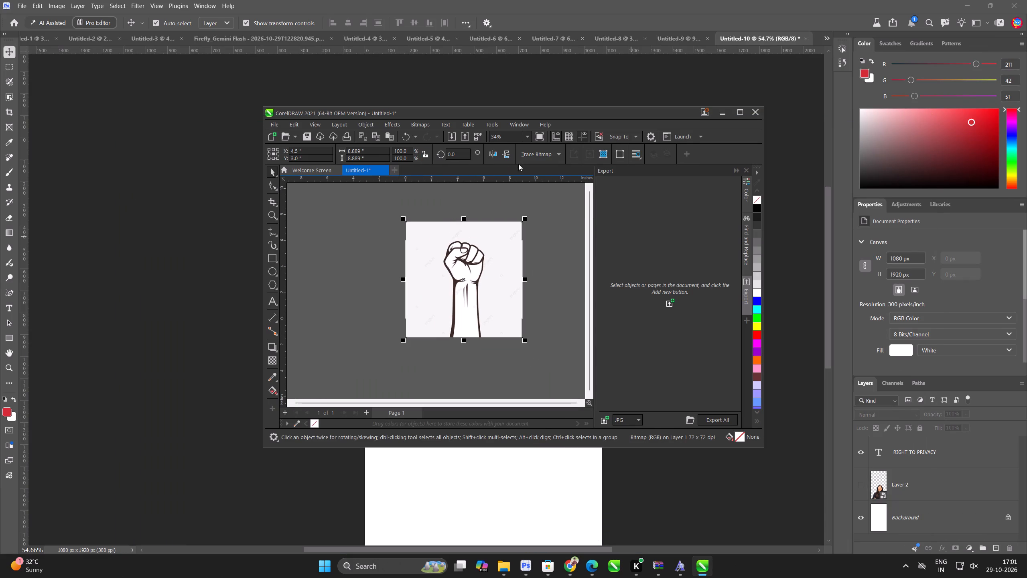
Outline-trace the pasted fist bitmap as Clipart, with Remove set to Color from entire image.
left_click_drag(540, 154, 540, 163)
left_click(608, 220)
left_click(667, 293)
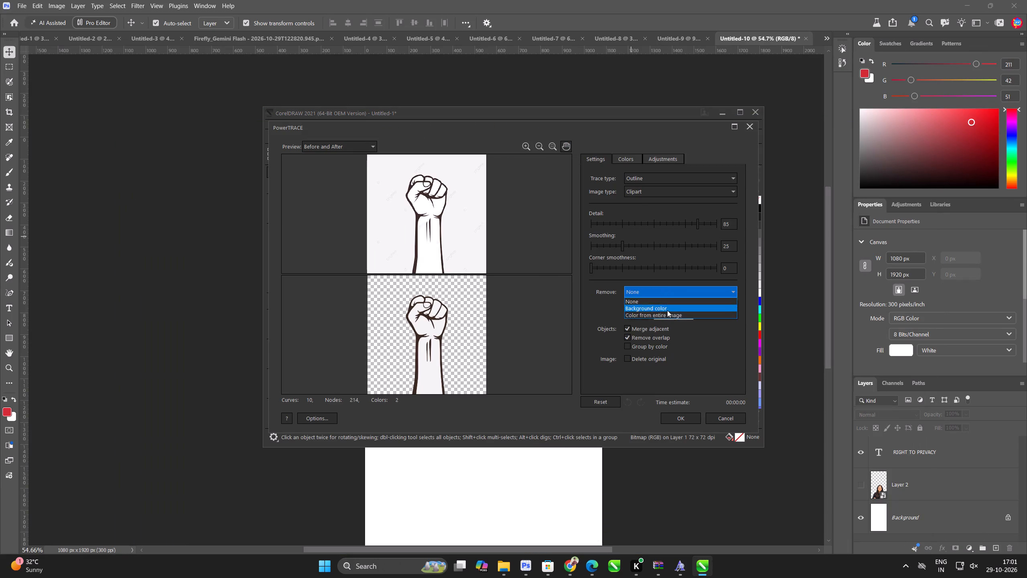
left_click(667, 316)
left_click(681, 419)
Move the traced fist clear of the original bitmap, out to its left.
scroll(507, 293, "down", 5)
left_click_drag(477, 283, 366, 283)
left_click(409, 270)
scroll(409, 270, "up", 4)
Select the whole traced fist and export only the selection as Untitled-1.png in the 23-10 folder.
left_click_drag(398, 214, 283, 362)
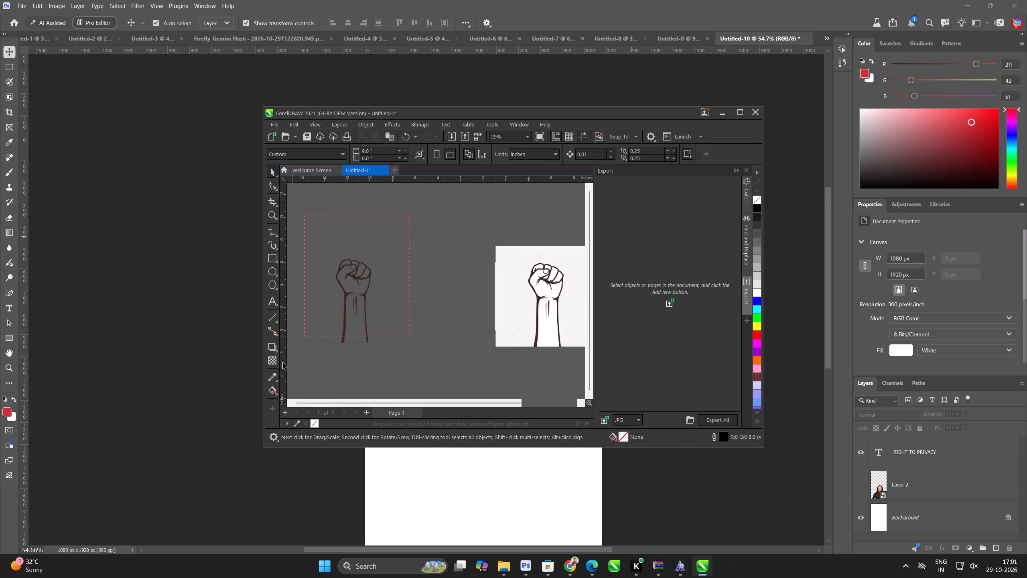
left_click_drag(283, 362, 296, 368)
key("ctrl+e")
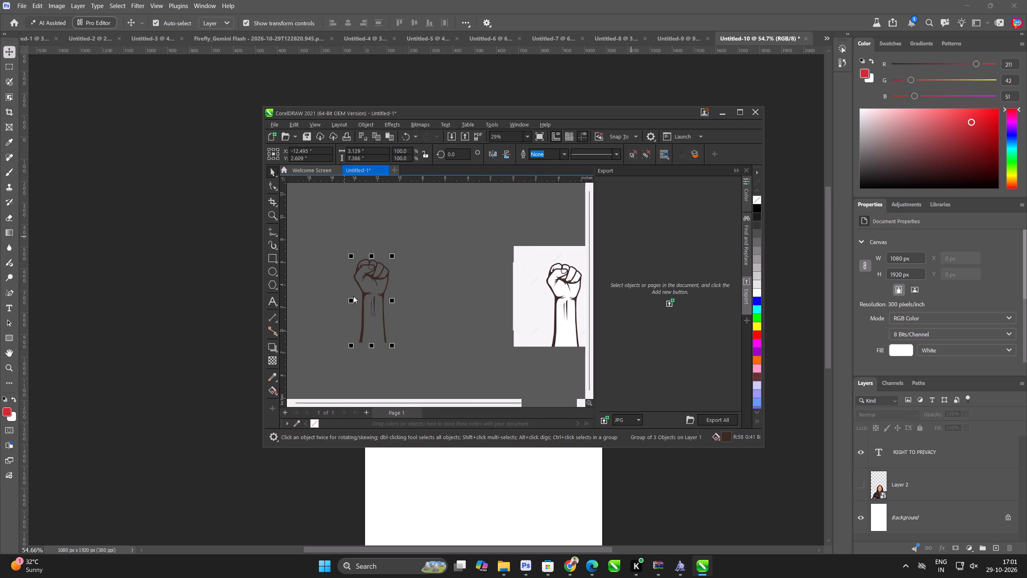
left_click(462, 446)
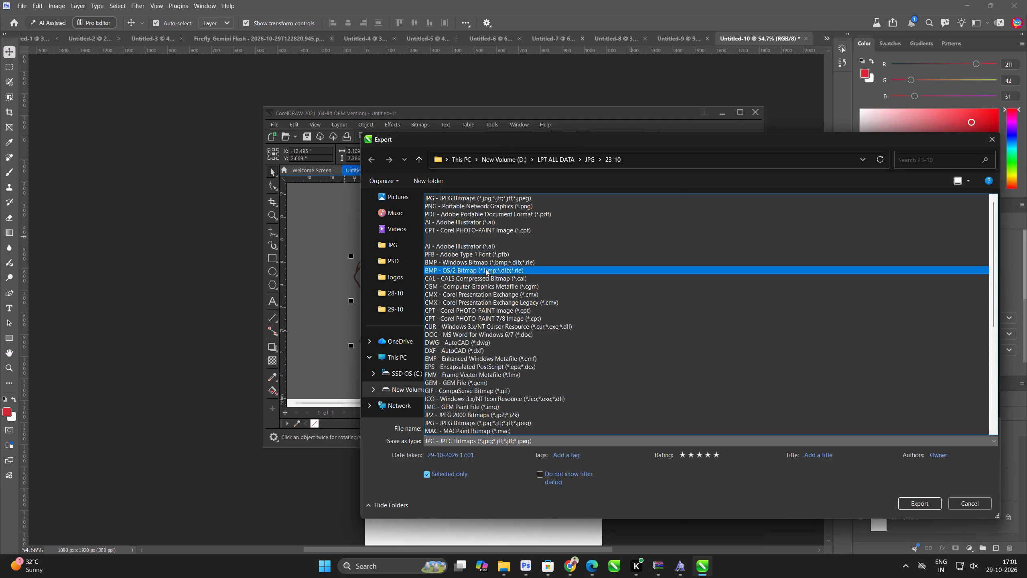
left_click(491, 205)
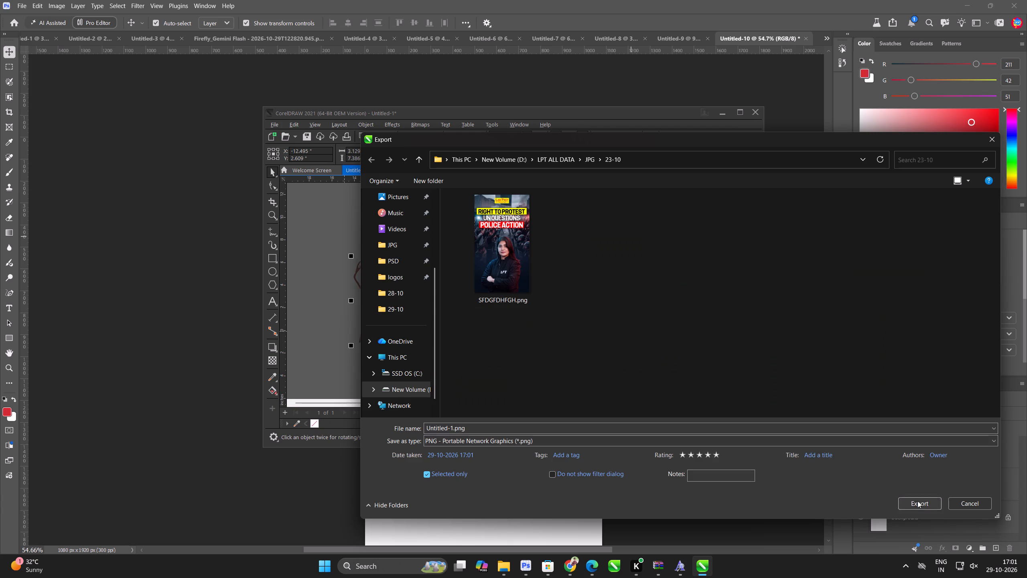
left_click(917, 501)
key("Return")
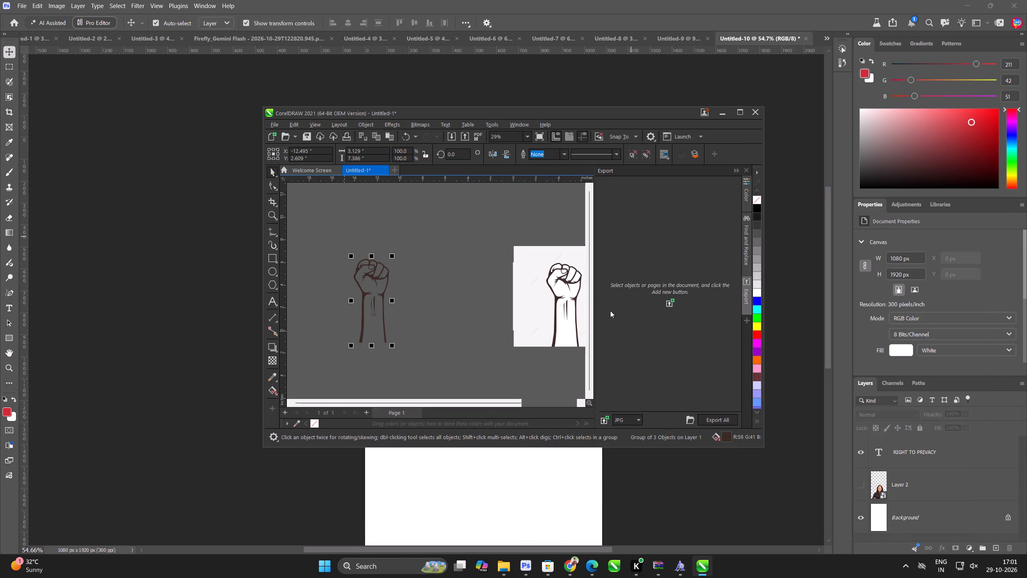
Return to Photoshop and place the exported Untitled-1 fist PNG as an embedded image in the RIGHT TO PRIVACY document.
left_click(723, 114)
scroll(352, 141, "down", 5)
scroll(386, 205, "up", 5)
left_click(616, 244)
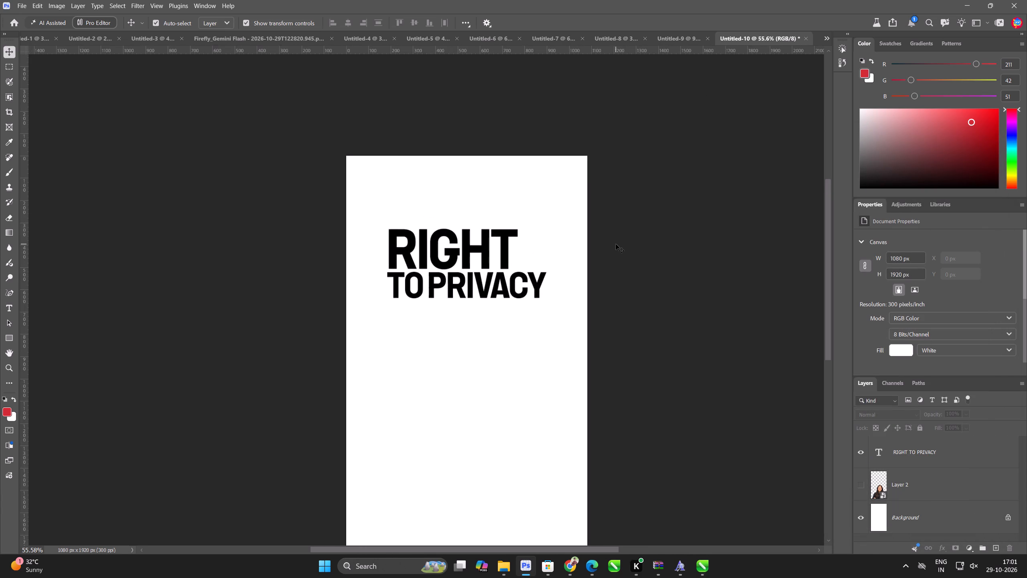
key("ctrl+0")
key("ctrl+shift+m")
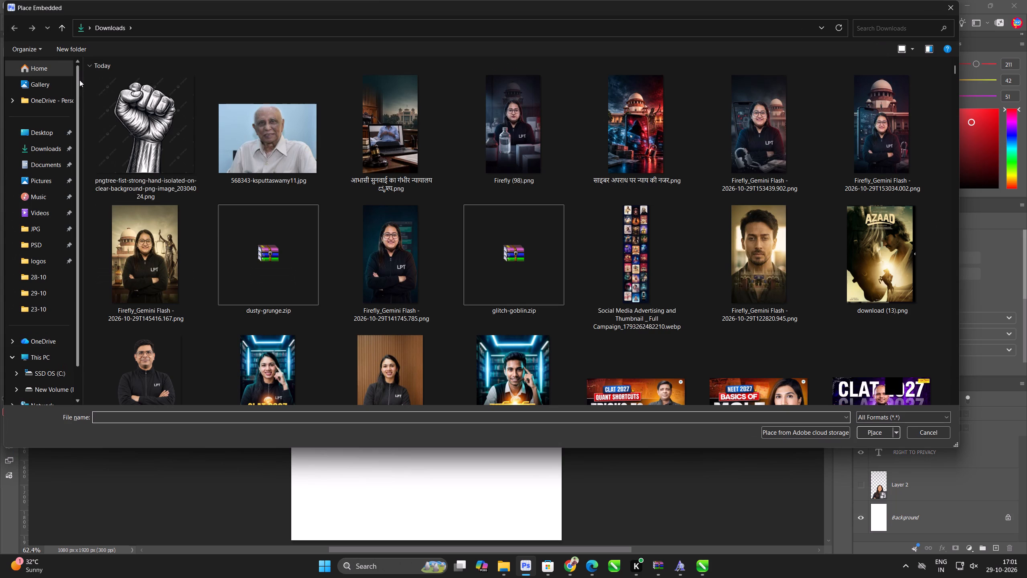
left_click(61, 68)
double_click(119, 283)
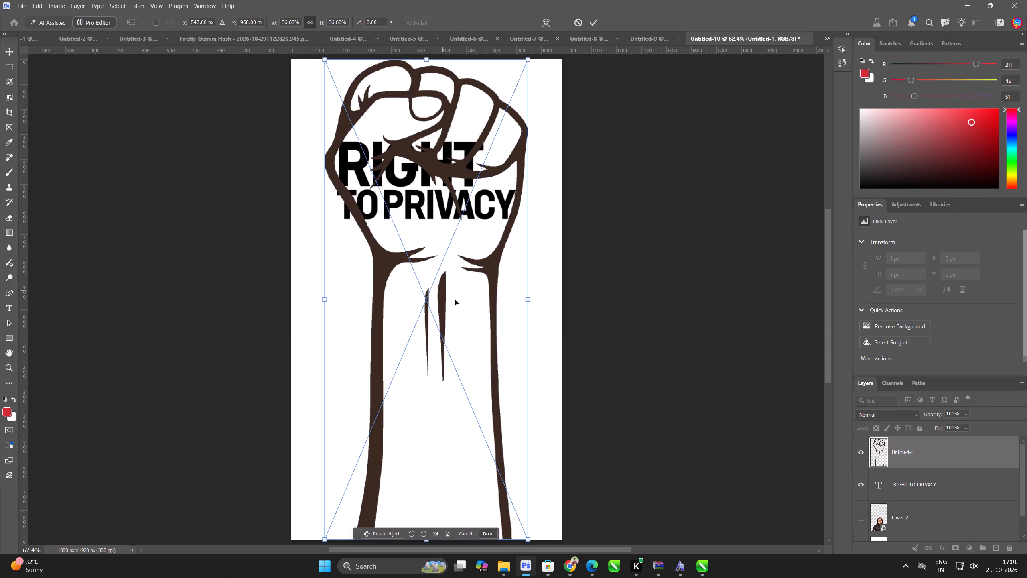
Scale the placed fist to 25% and position it over the right end of the RIGHT TO PRIVACY title.
left_click_drag(528, 301, 384, 316)
left_click_drag(357, 327, 507, 231)
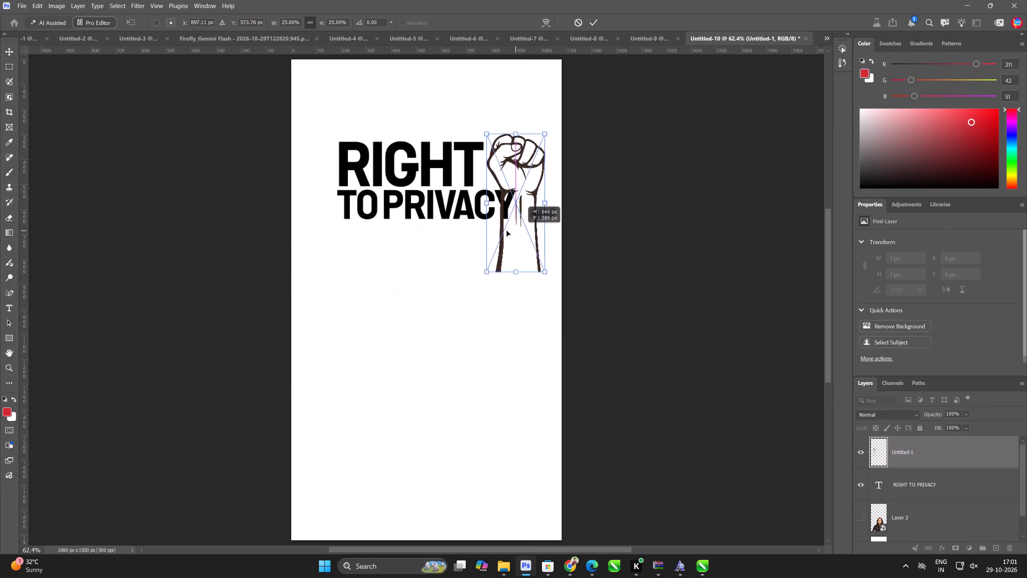
left_click_drag(507, 231, 497, 219)
scroll(470, 157, "up", 10)
left_click(592, 25)
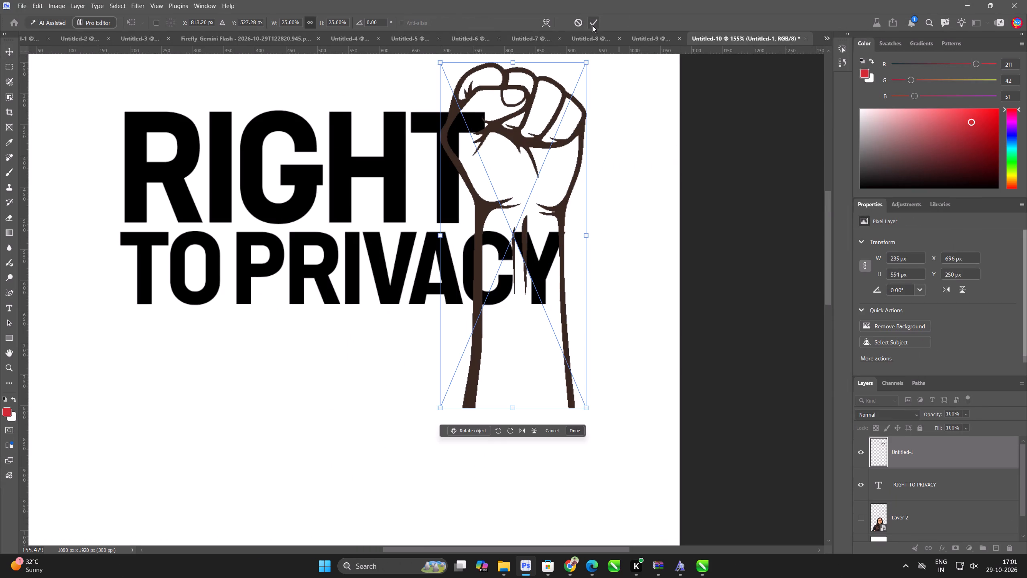
left_click(651, 185)
Reduce the font size of only the word RIGHT in the title so that it clears the fist.
left_click(392, 183)
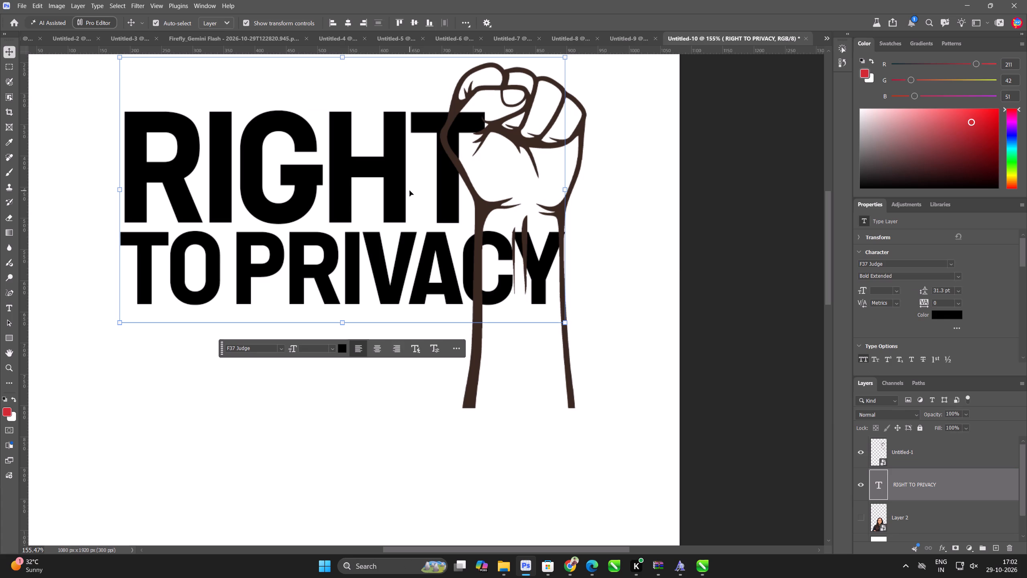
double_click(410, 191)
left_click(474, 177)
left_click_drag(491, 164, 84, 173)
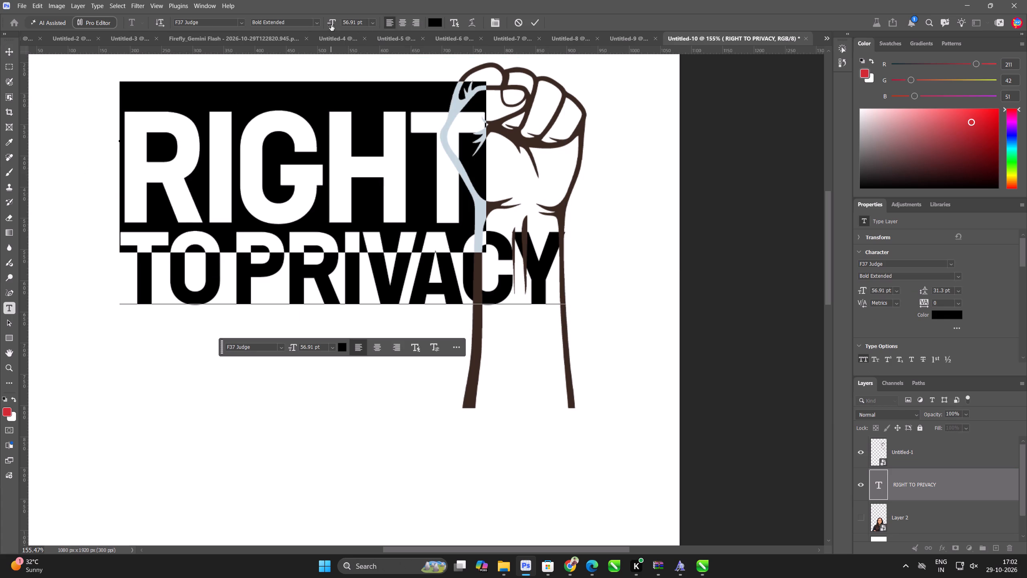
left_click_drag(331, 25, 327, 25)
left_click(8, 51)
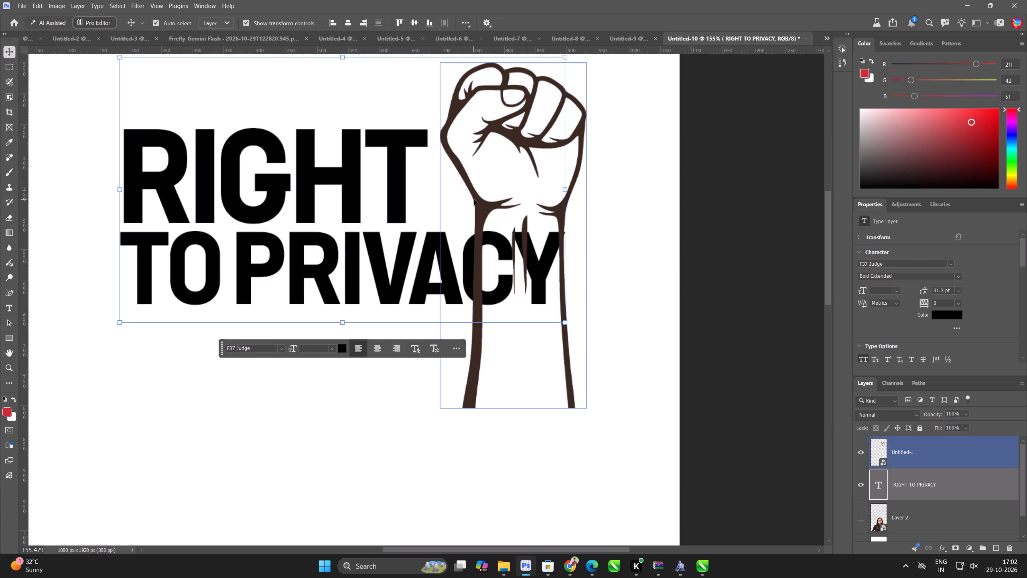
Scale the fist down to about 16% to fit beside the word RIGHT.
left_click(475, 199)
left_click_drag(588, 232, 535, 243)
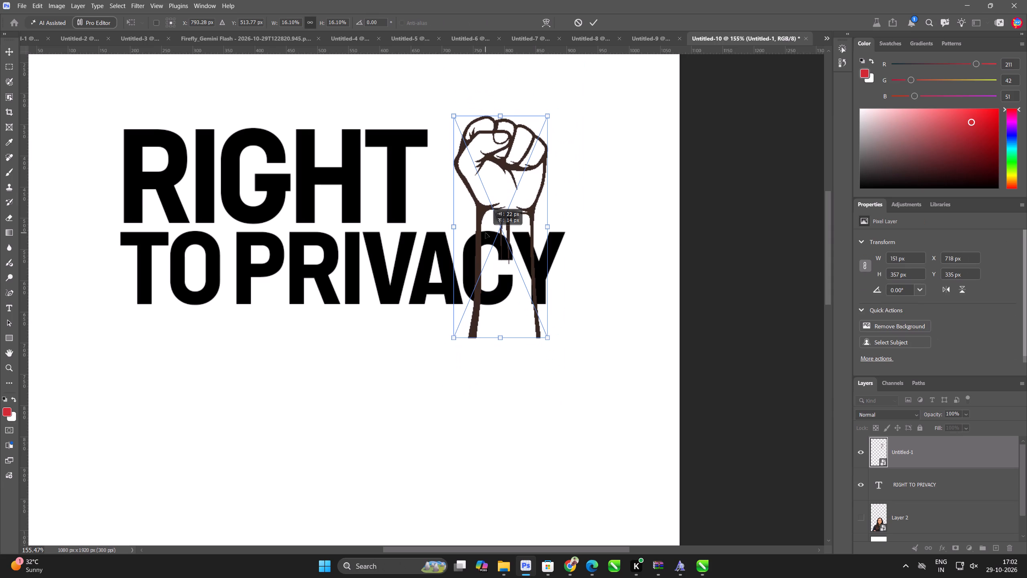
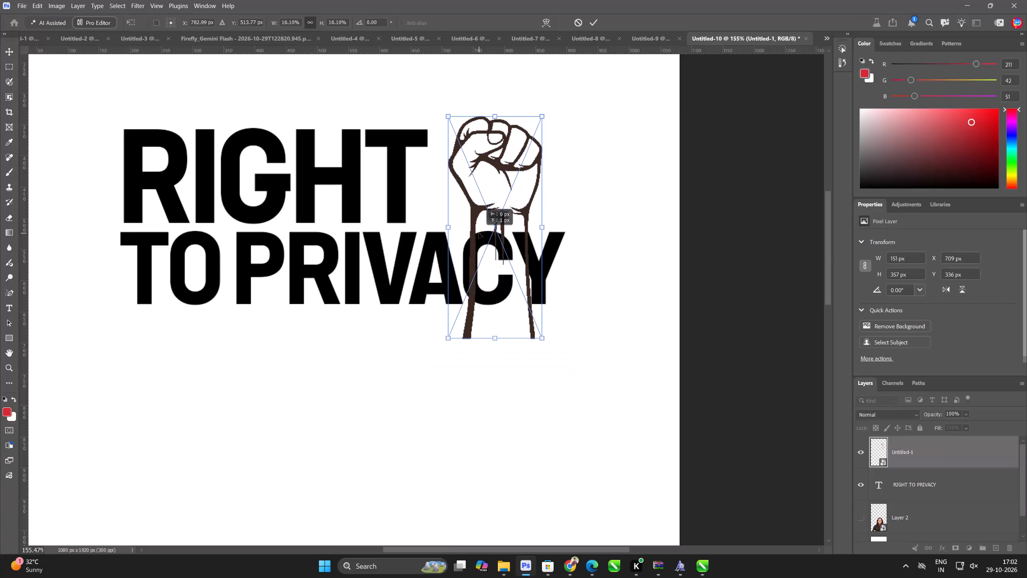
Commit the fist's scaling and add a layer mask to the fist from the outline of the RIGHT TO PRIVACY text.
left_click(593, 21)
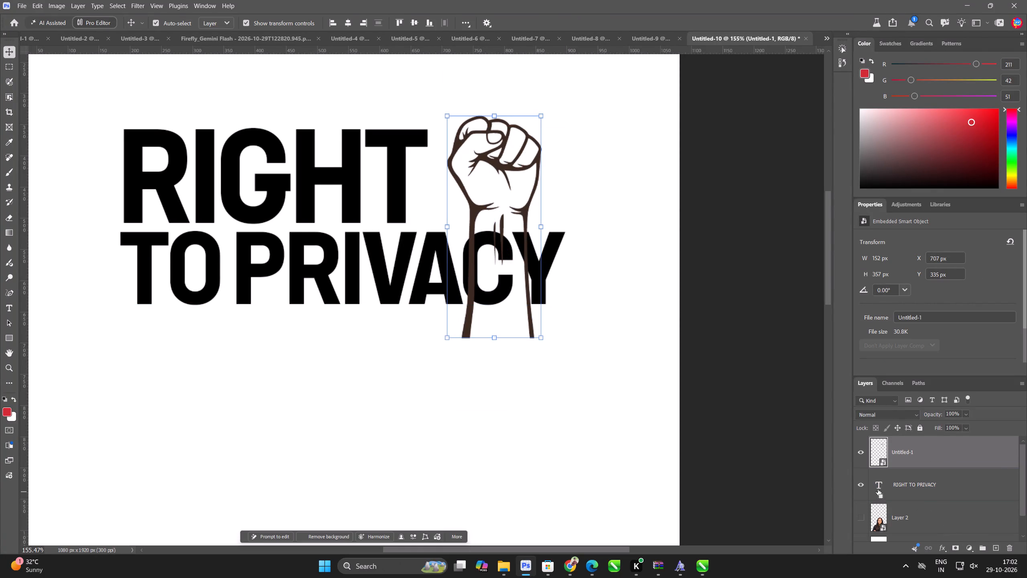
left_click(878, 490, "ctrl")
key("e")
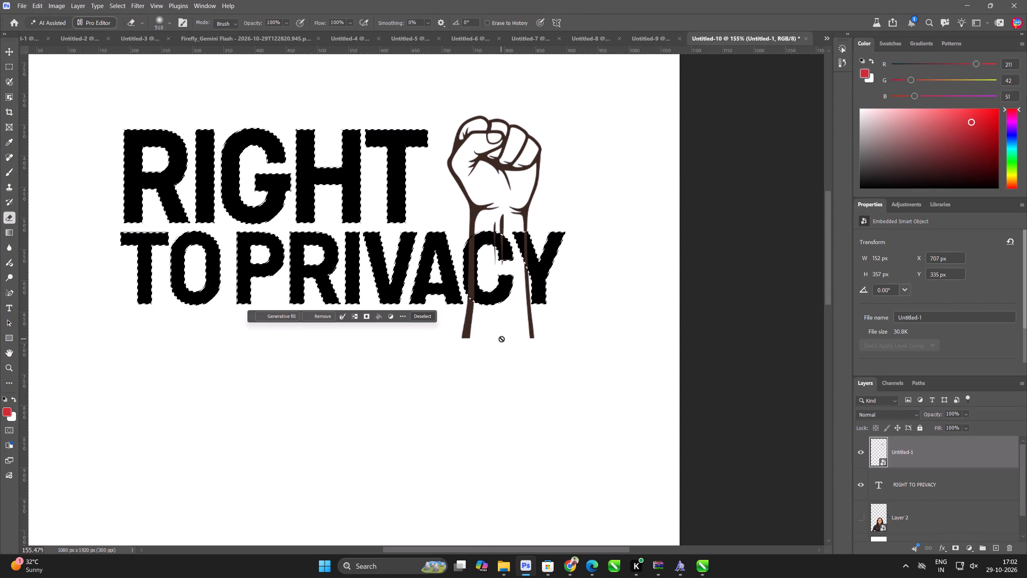
left_click(954, 542)
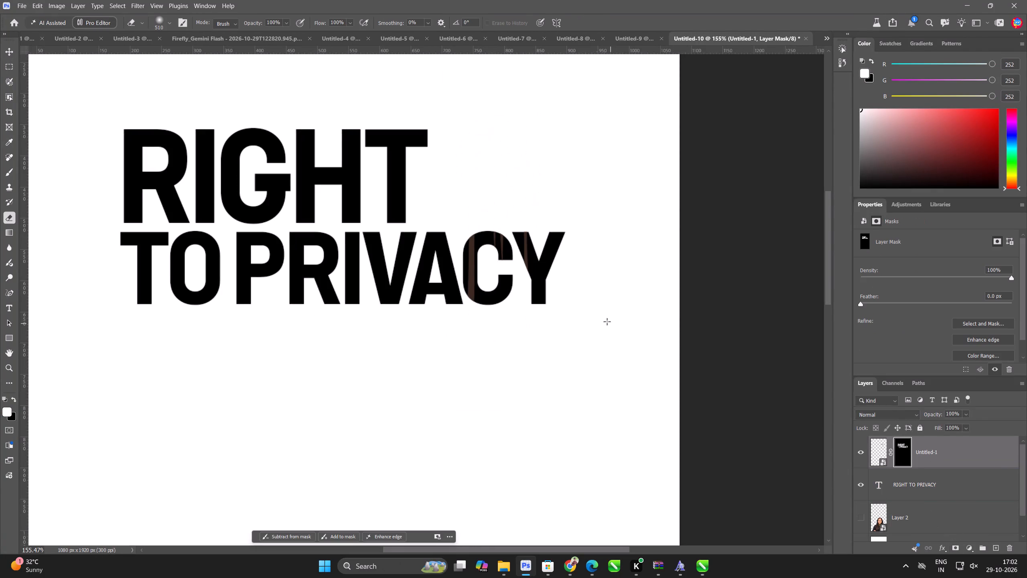
Paint white on the fist's mask with a soft brush, reduced to 158 px, to restore the whole fist and forearm.
scroll(528, 185, "up", 3)
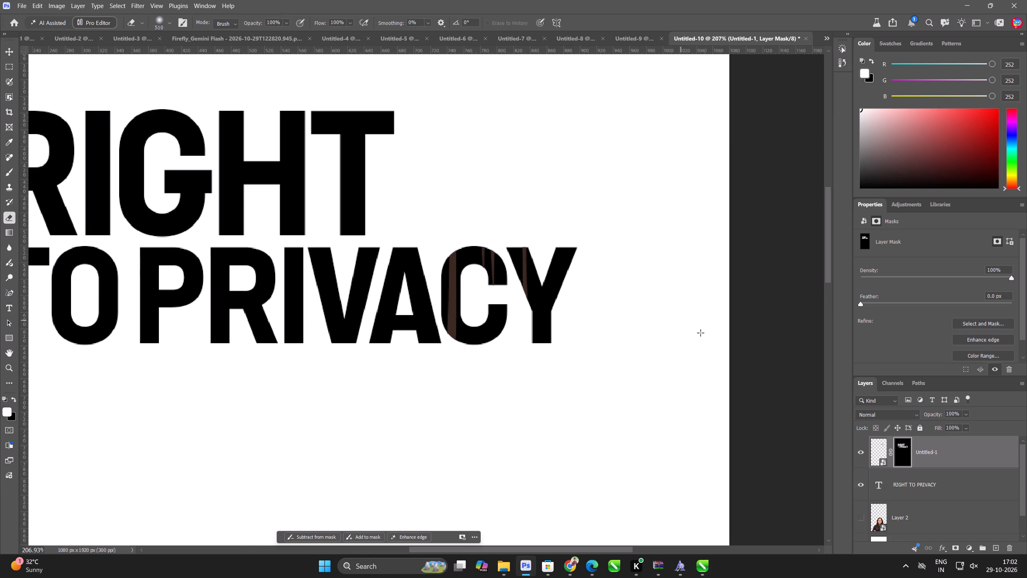
key("b")
left_click_drag(462, 207, 507, 185)
key("ctrl+z")
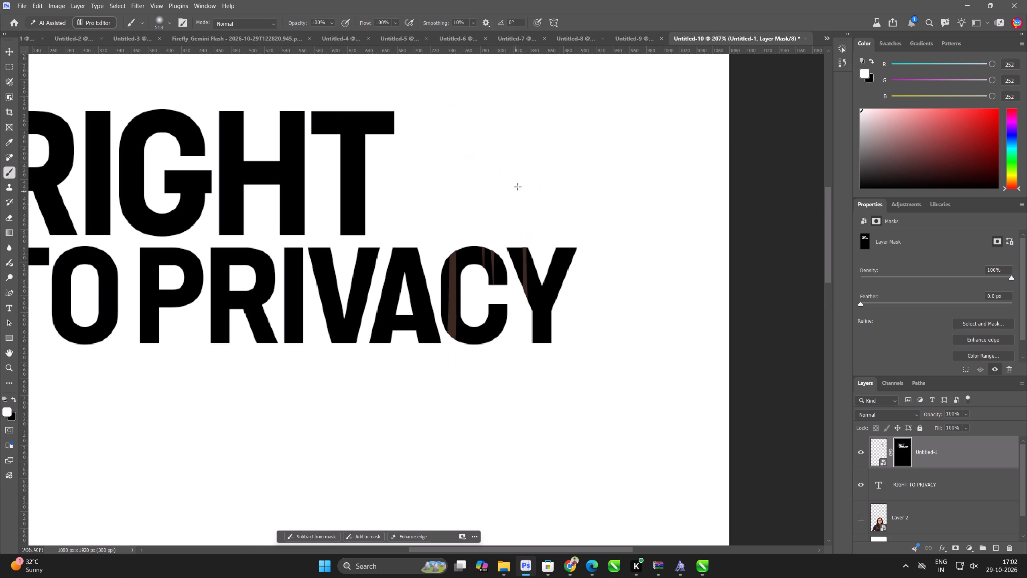
right_click_drag(528, 161, 343, 163, "alt")
left_click_drag(543, 172, 485, 191)
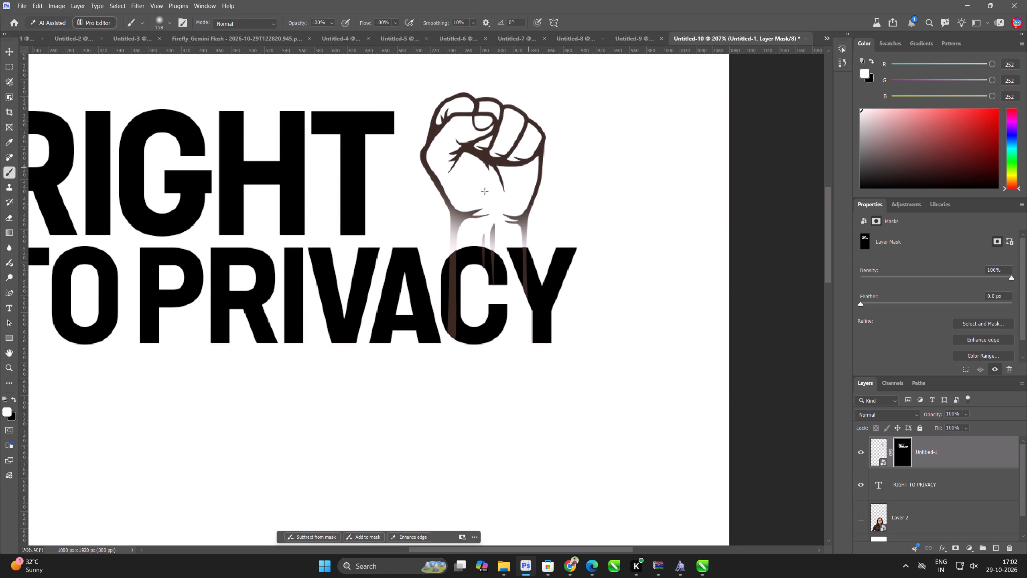
left_click_drag(485, 191, 512, 250)
scroll(510, 247, "up", 4)
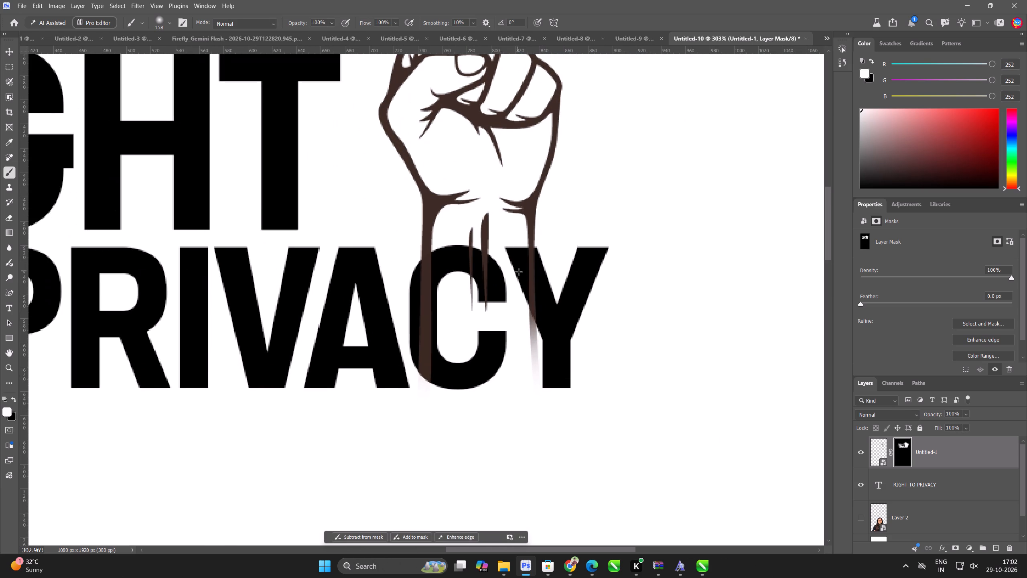
left_click_drag(554, 300, 542, 504)
Load the title text's outline as a selection and erase the forearm from the fist's mask where it overlaps the PRIVACY letters.
key("e")
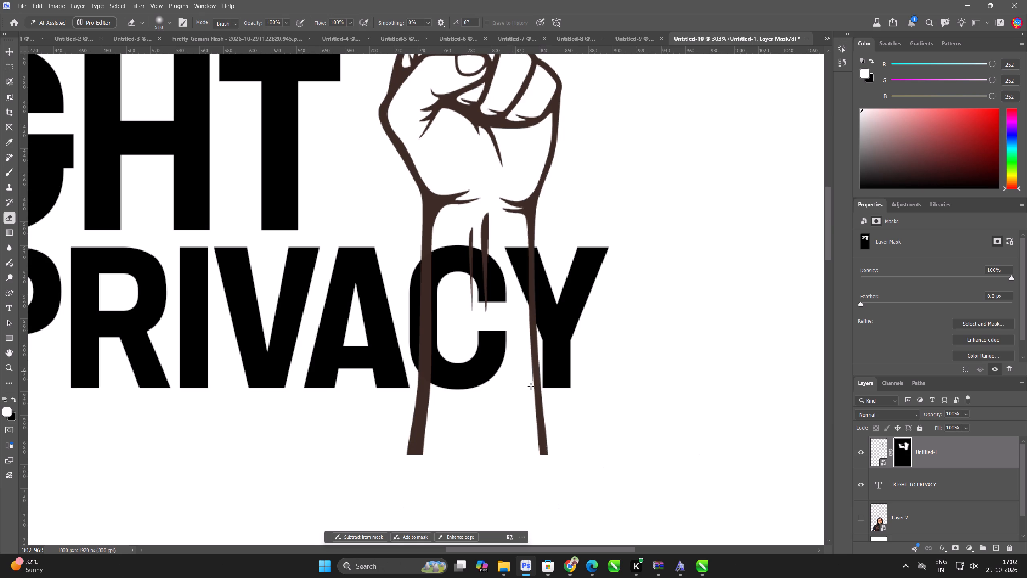
left_click_drag(566, 436, 528, 466)
key("ctrl+z")
right_click_drag(617, 378, 383, 383, "alt")
left_click(883, 481, "ctrl")
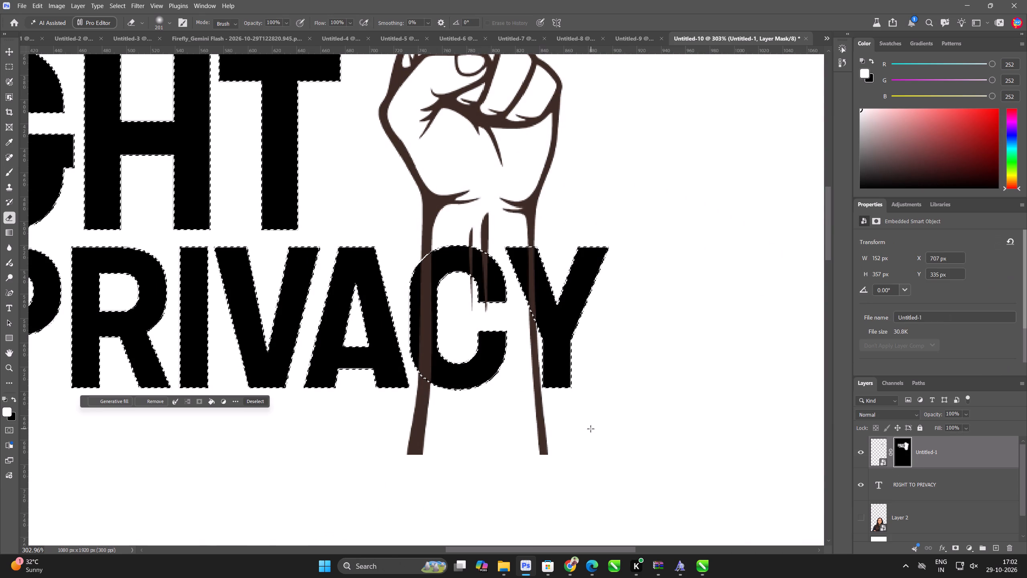
left_click_drag(578, 431, 651, 324)
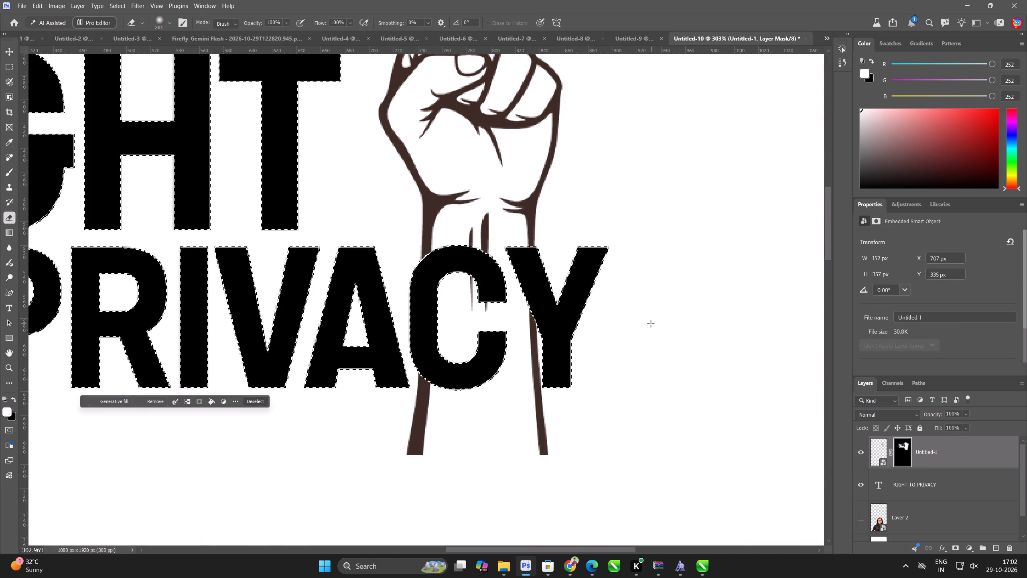
Clear the selection and erase the forearm remnants below and between the PRIVACY letters with a hard 36 px eraser.
key("ctrl+d")
right_click_drag(582, 404, 456, 412, "alt")
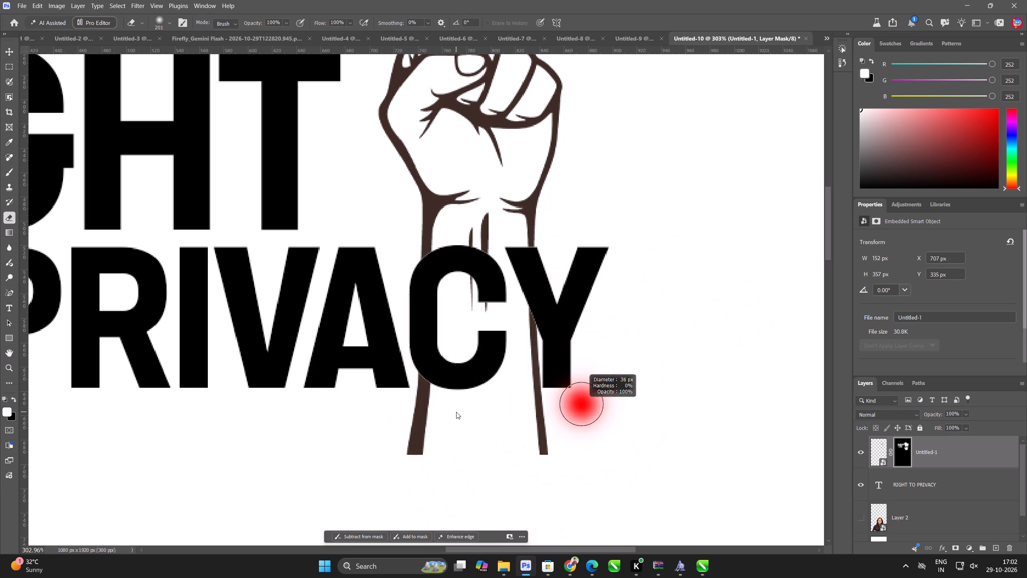
right_click_drag(456, 412, 456, 412, "alt")
left_click_drag(528, 451, 528, 440)
right_click_drag(534, 393, 583, 541, "alt")
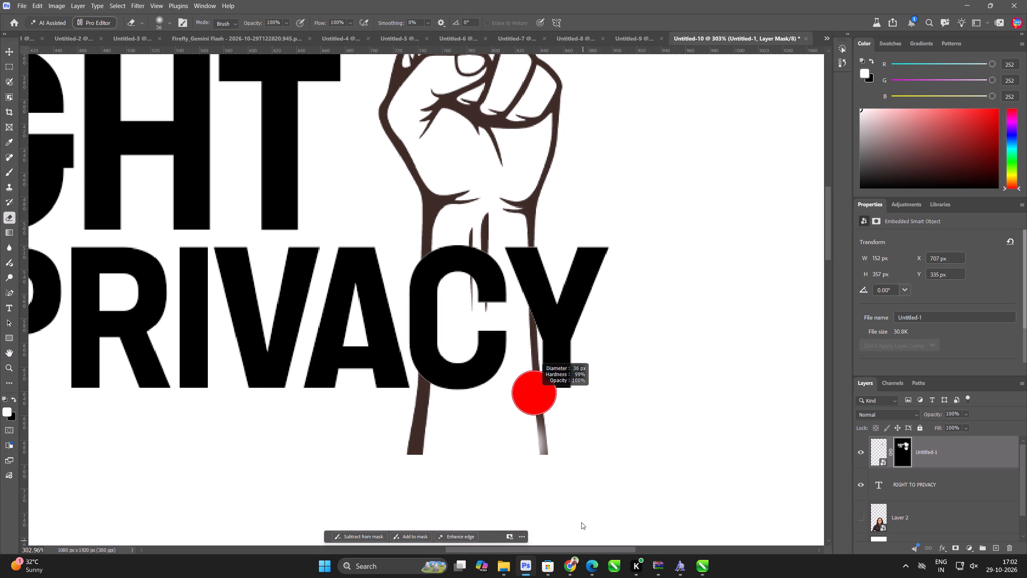
left_click_drag(552, 399, 440, 443)
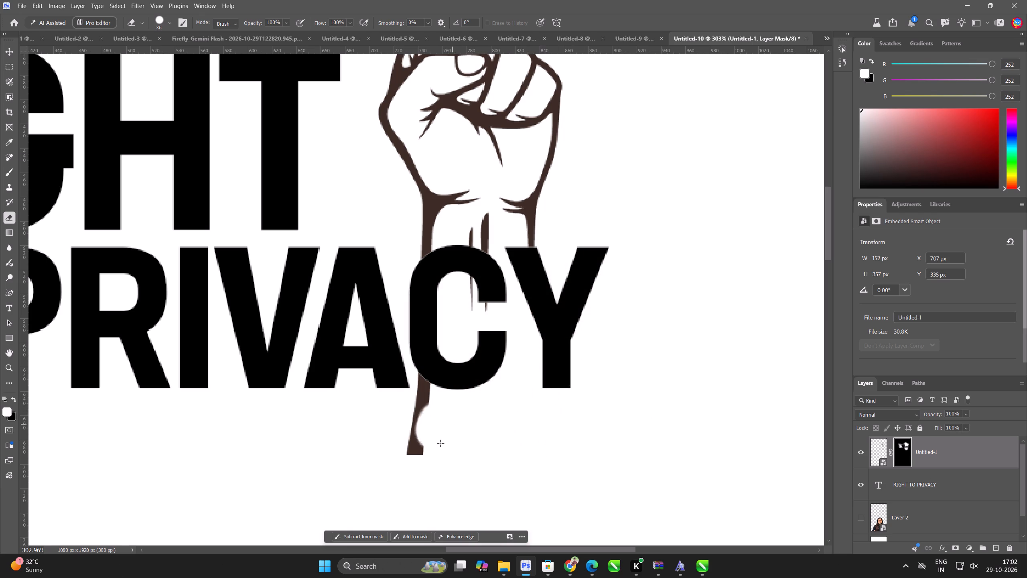
left_click_drag(440, 443, 472, 309)
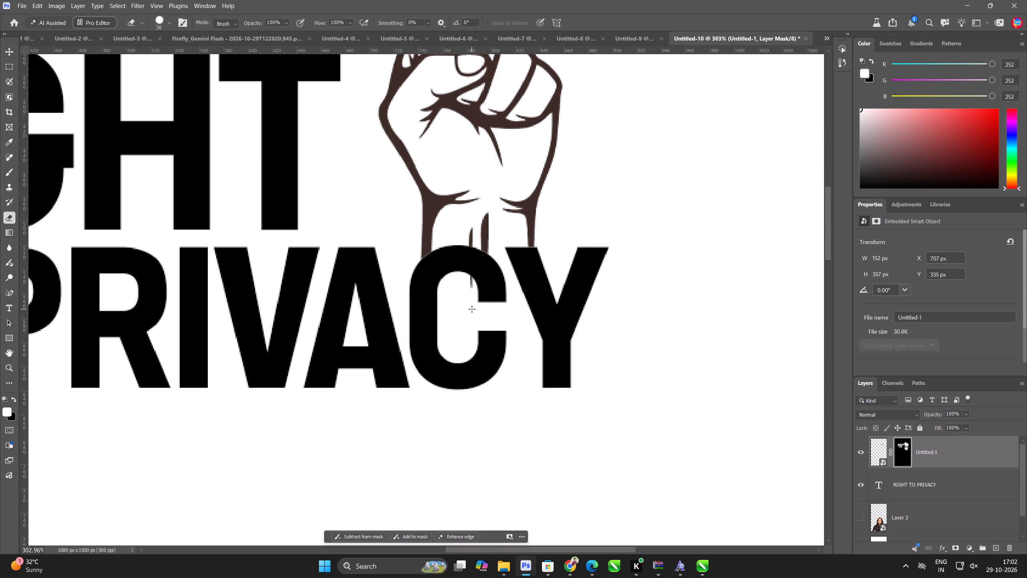
left_click_drag(472, 309, 459, 286)
Apply a black Color Overlay at 100% opacity to the fist layer to match the title lettering.
left_click(6, 53)
left_click_drag(875, 453, 876, 457)
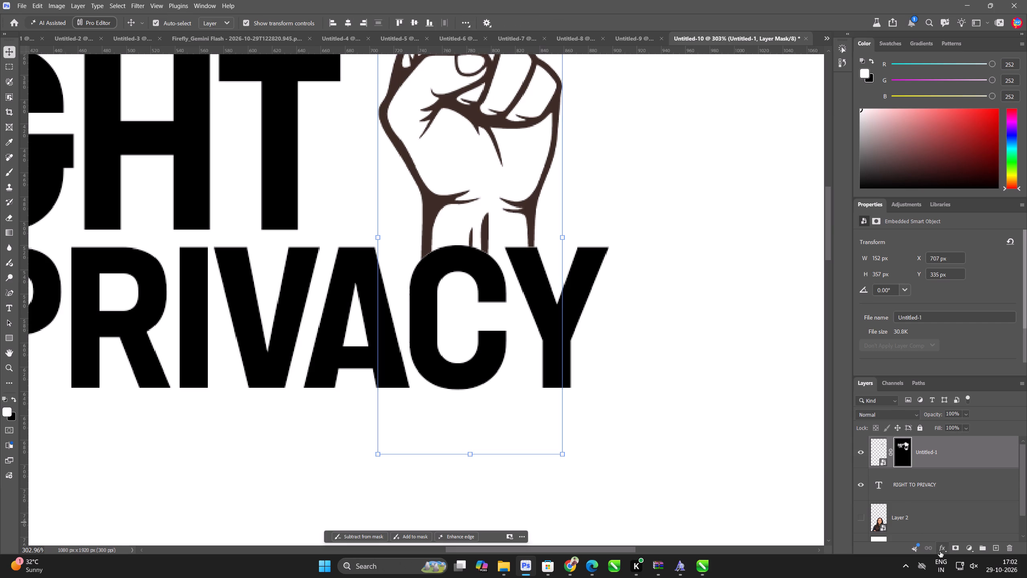
left_click(940, 552)
left_click(972, 509)
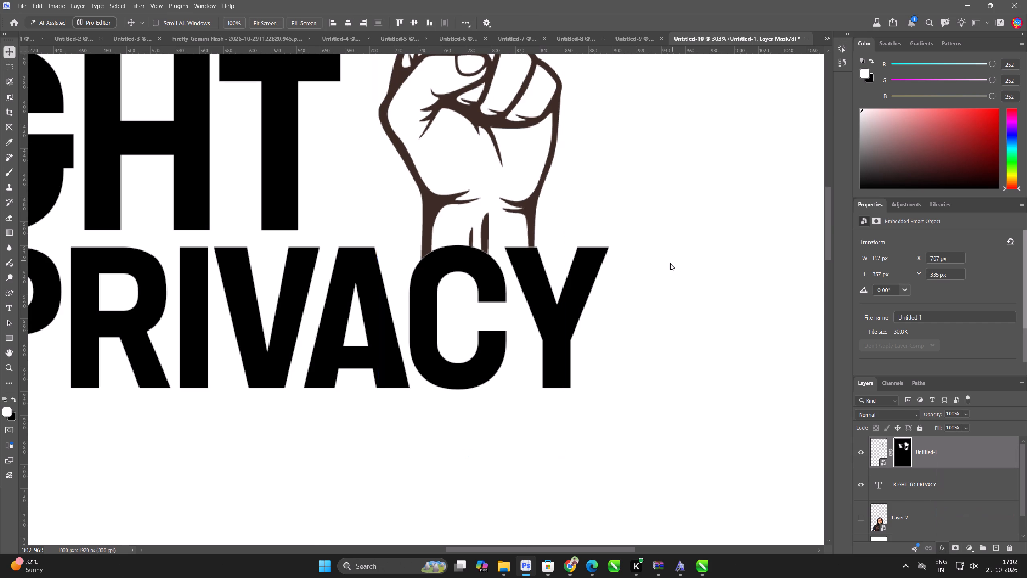
left_click(292, 165)
left_click_drag(426, 273, 377, 357)
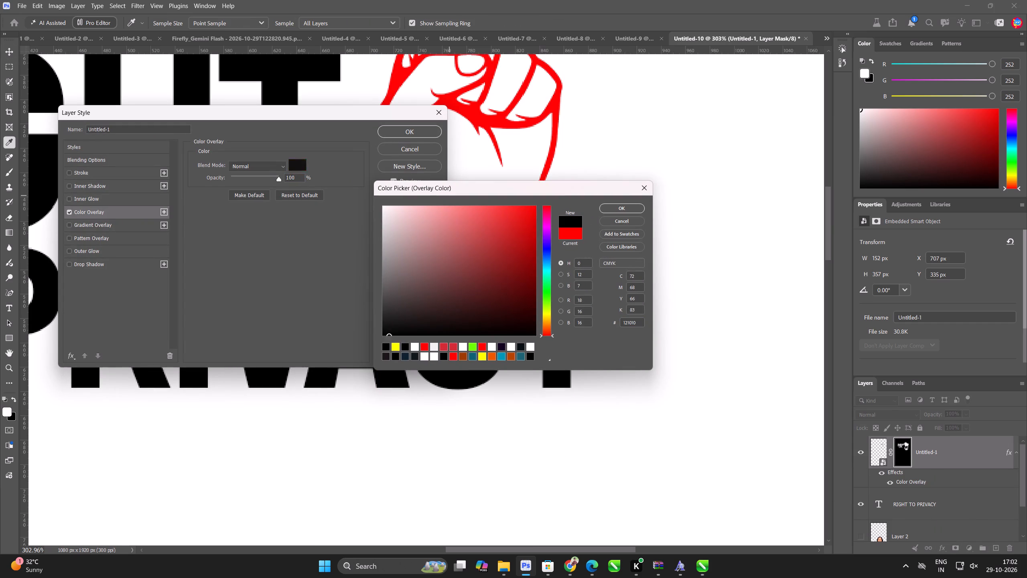
left_click_drag(377, 357, 331, 401)
left_click(617, 205)
left_click(422, 136)
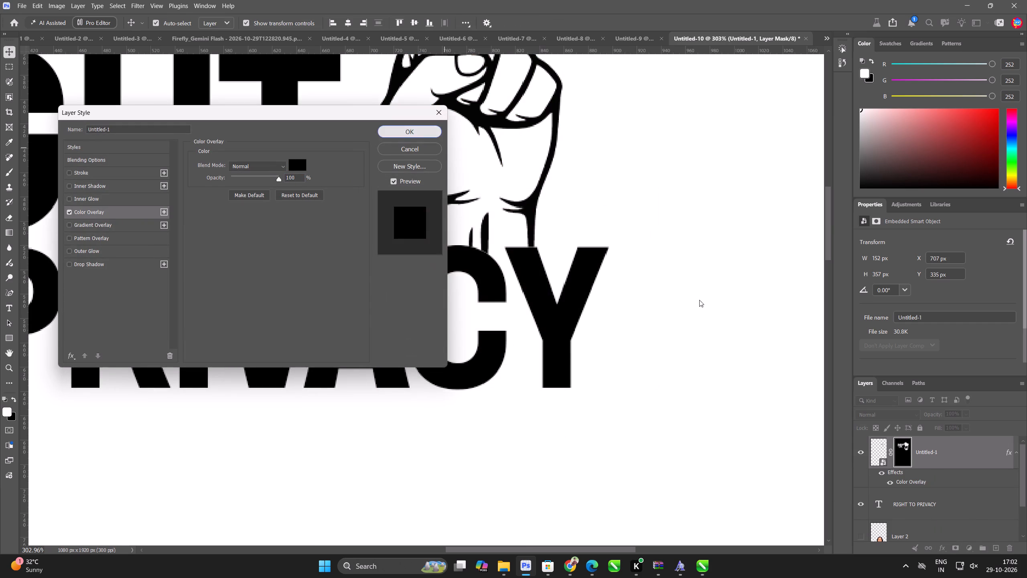
left_click(946, 498, "shift")
key("ctrl+alt+q")
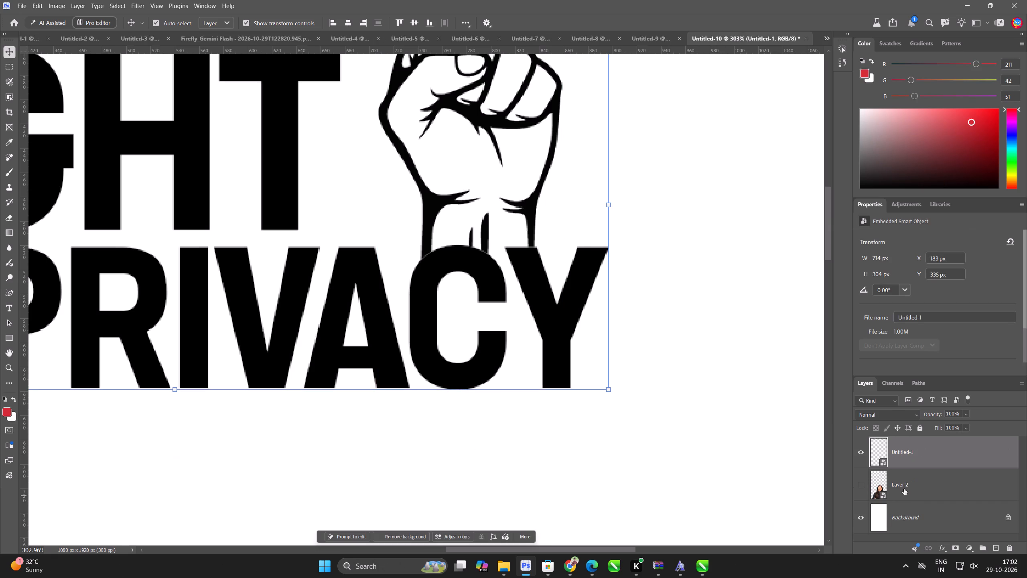
scroll(781, 449, "down", 20)
scroll(781, 449, "down", 8)
left_click_drag(554, 324, 553, 341)
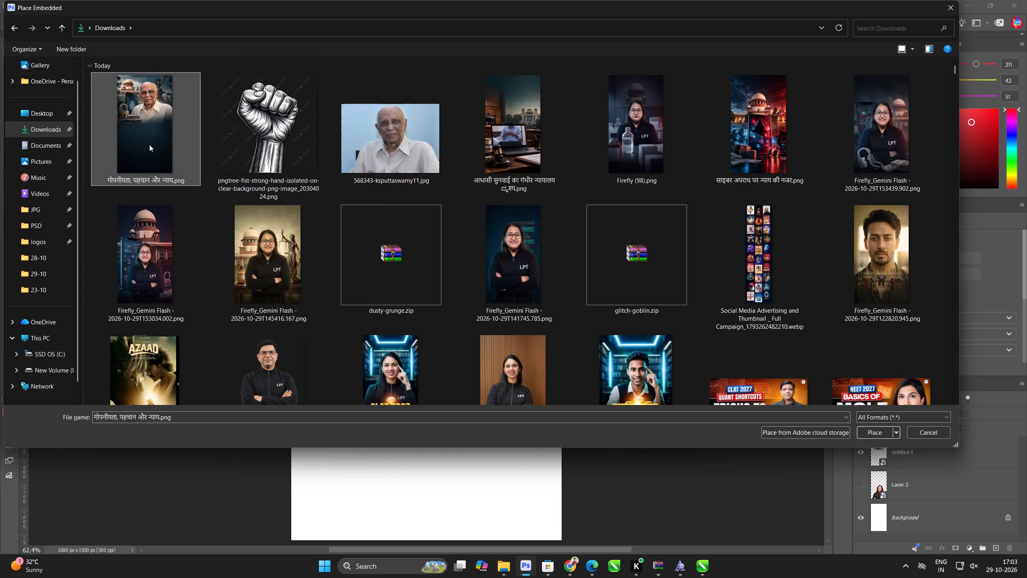
key("Return")
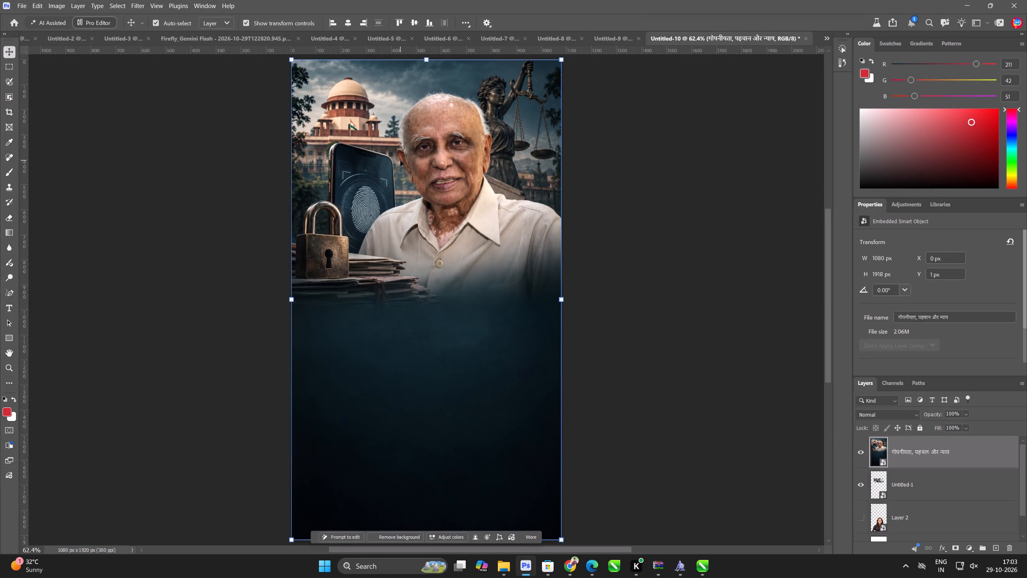
key("ctrl+0")
left_click_drag(911, 461, 916, 493)
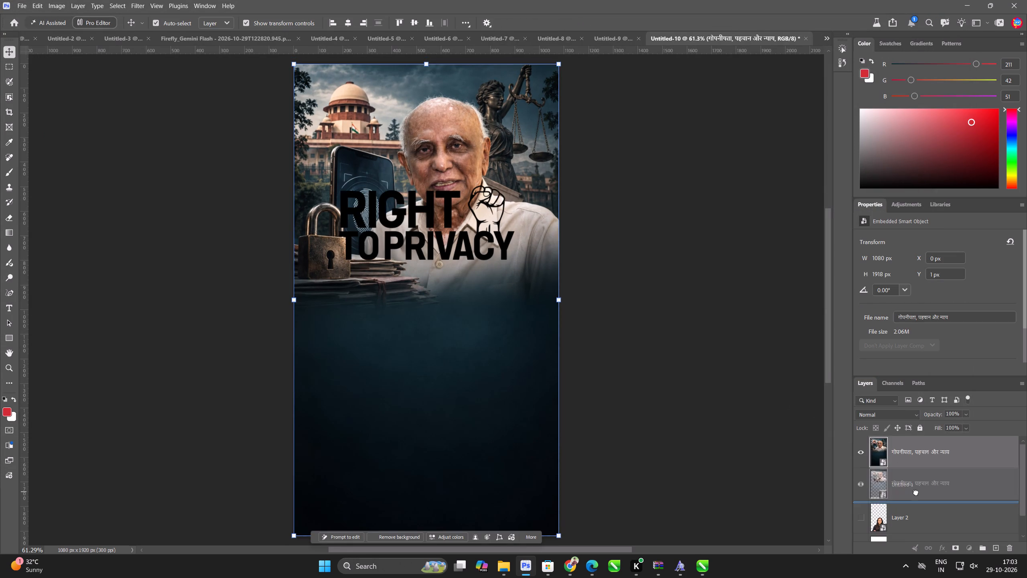
left_click_drag(916, 493, 916, 500)
Move the combined title down to Y 745 px, over the lower edge of the portrait.
left_click(615, 394)
left_click_drag(469, 244, 469, 306)
Scale the placed background down to about 878 × 1562 px, positioned at about X 101, Y 116 px.
left_click(477, 162)
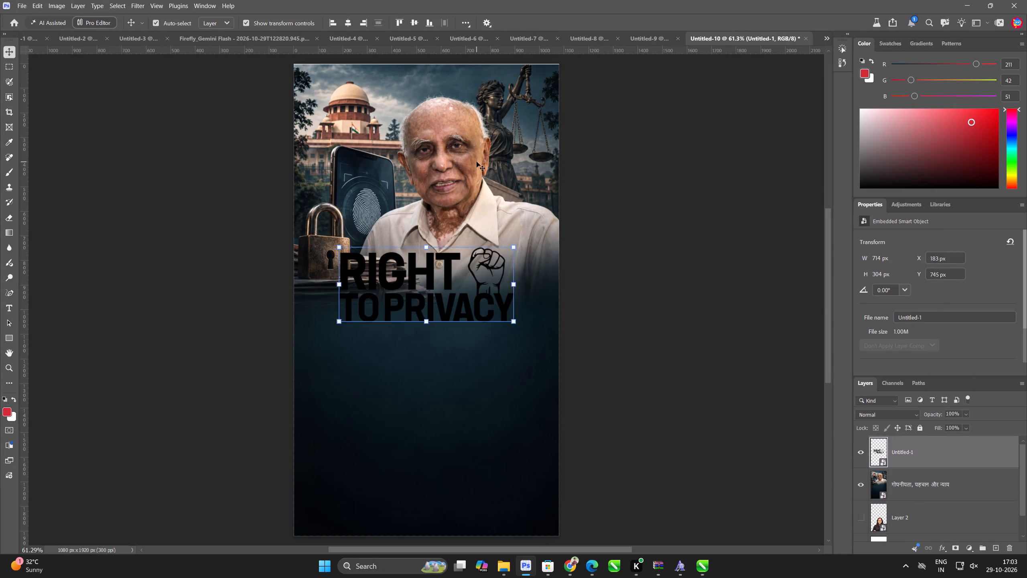
scroll(467, 301, "down", 5)
scroll(448, 374, "up", 1)
left_click_drag(439, 456, 432, 395)
left_click_drag(433, 351, 434, 371)
key("Return")
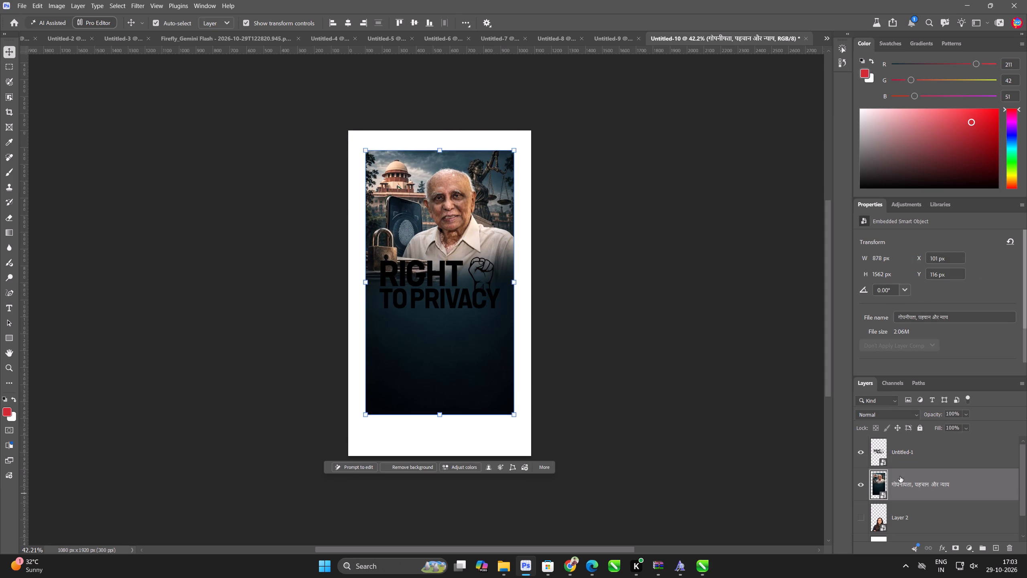
Select the empty white border around the background image and run Generative Fill on it with a blank prompt.
left_click(872, 482, "ctrl")
scroll(608, 298, "up", 4)
key("ctrl+shift+i")
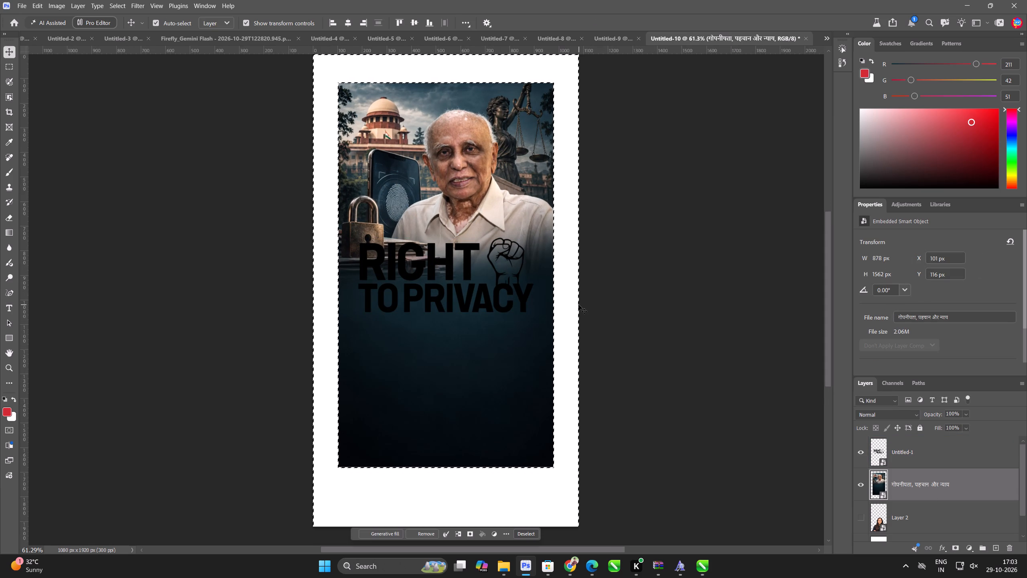
left_click(399, 532)
key("Return")
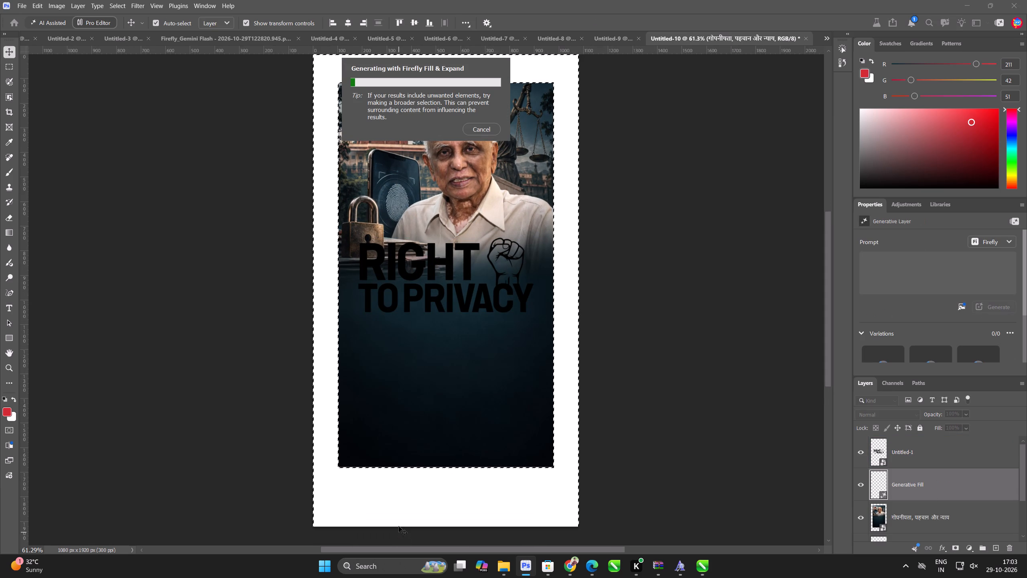
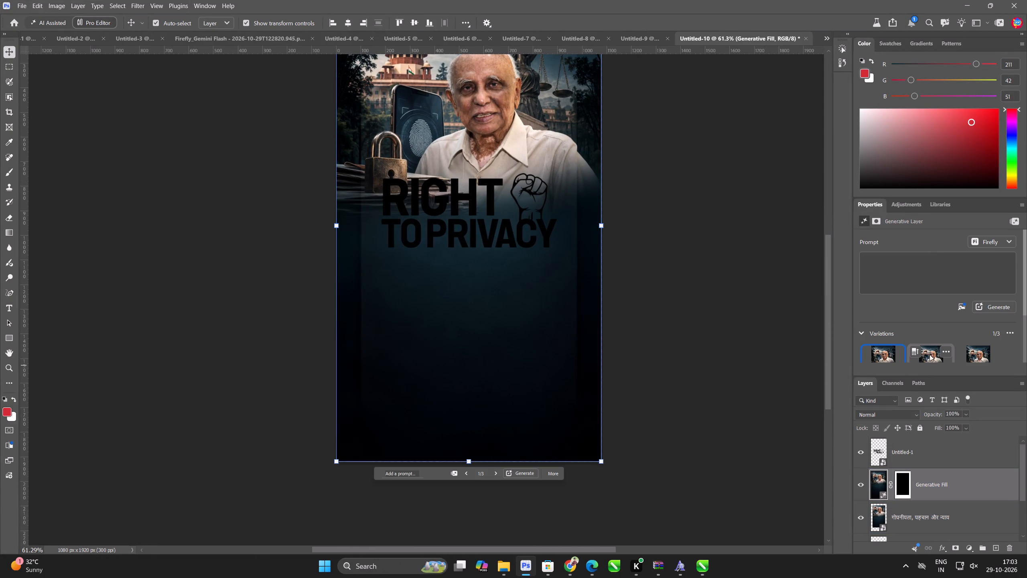
Compare the Generative Fill variations for the background border and choose the third one.
left_click(930, 354)
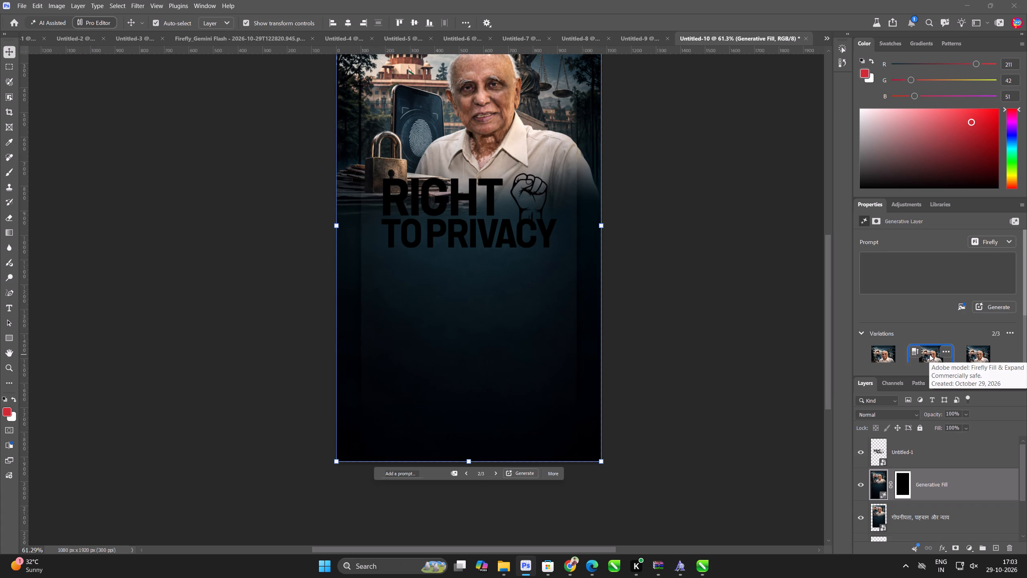
left_click(967, 356)
Disable the layer mask on the Generative Fill layer and deselect the layer.
left_click(907, 484)
right_click(907, 484)
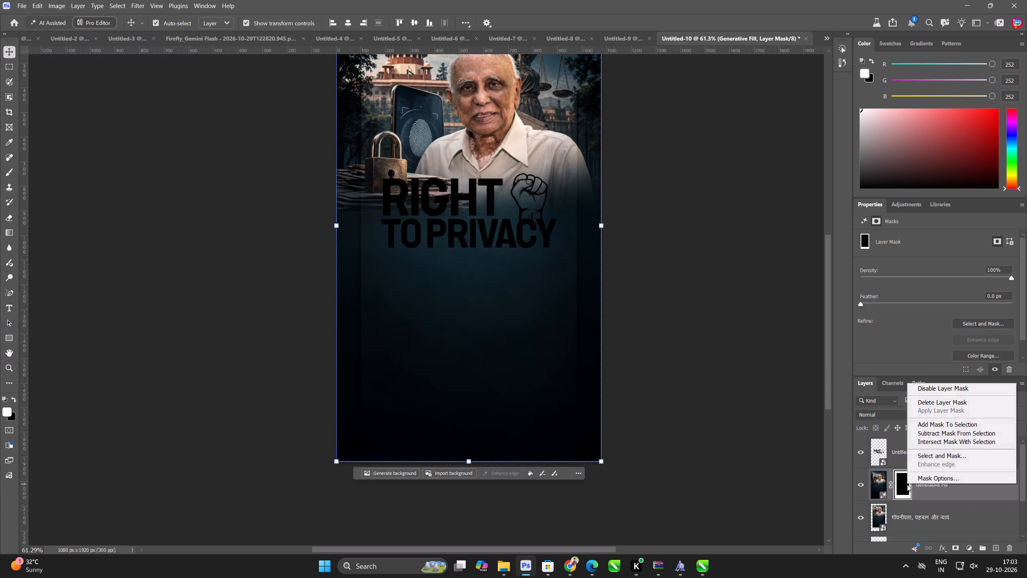
left_click(938, 390)
left_click_drag(743, 352, 683, 363)
scroll(489, 432, "down", 3)
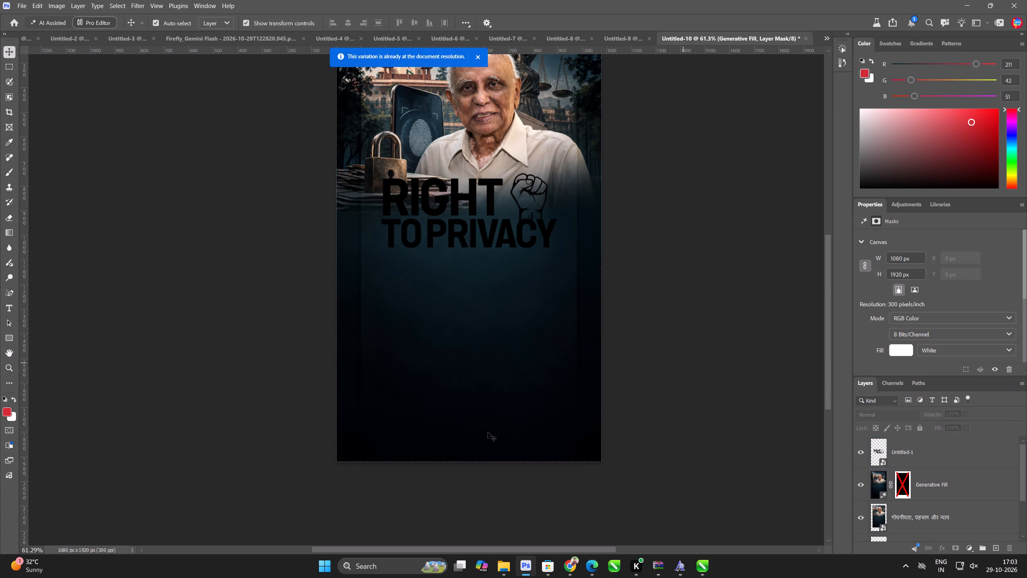
scroll(488, 432, "down", 3)
Open गोपनीयता, पहचान और न्याय.png from Downloads as its own document.
key("ctrl+o")
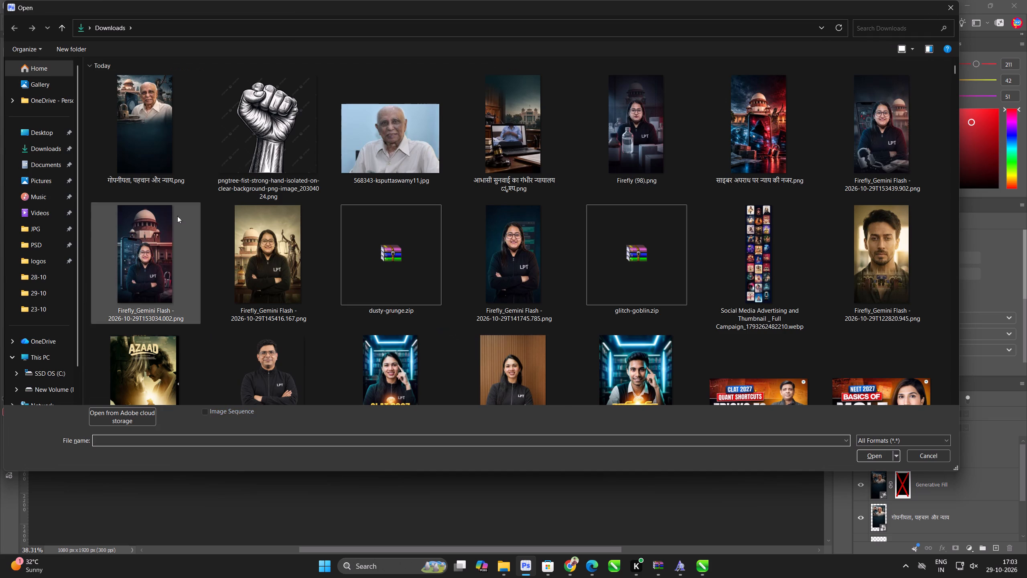
double_click(162, 145)
Extend the crop frame beyond the portrait image on all sides, with the image at about X 208, Y 94 px.
scroll(228, 175, "down", 6)
key("c")
scroll(430, 232, "down", 5)
scroll(449, 185, "up", 1)
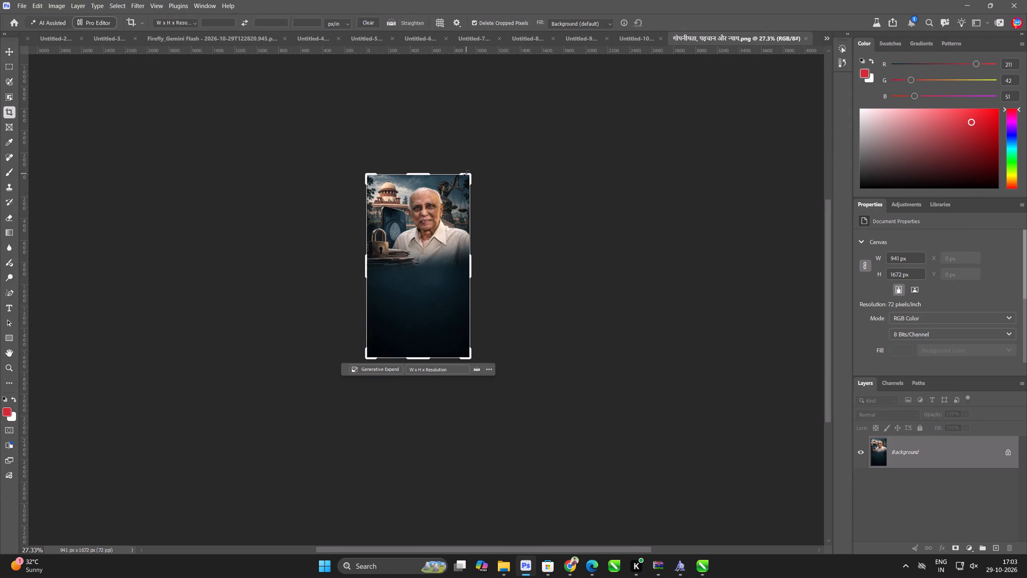
left_click_drag(466, 173, 489, 157)
left_click_drag(435, 220, 455, 201)
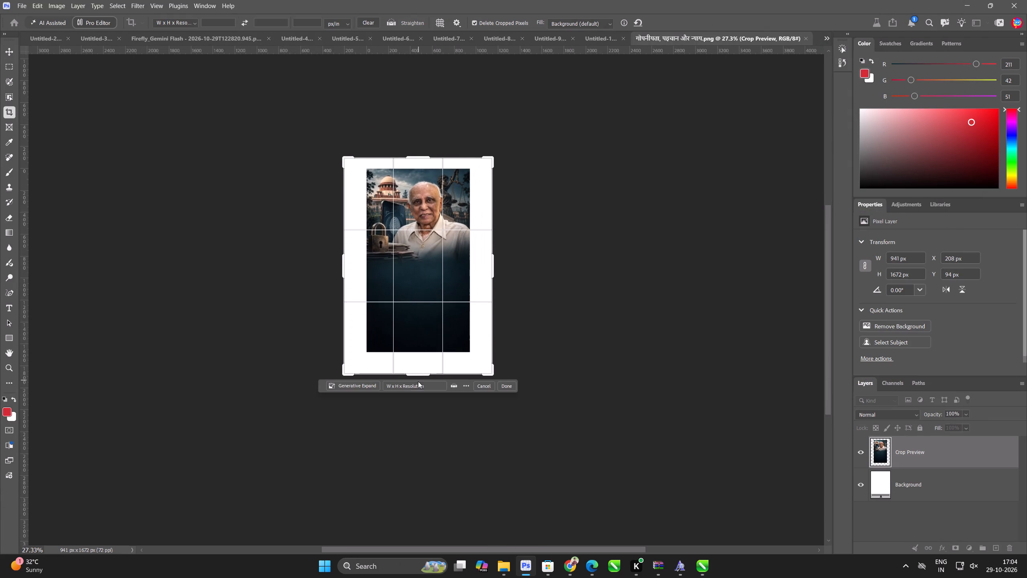
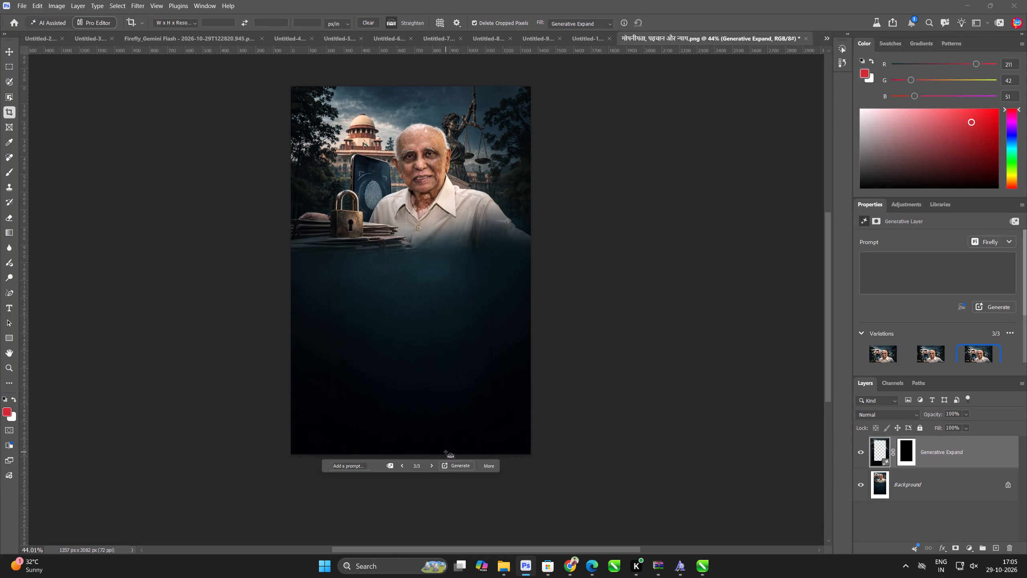
Merge the visible layers into a new stamped layer, copy the whole expanded portrait image, and clear the selection.
key("ctrl+alt+a")
key("ctrl+alt+shift+e")
key("ctrl+a")
key("ctrl+c")
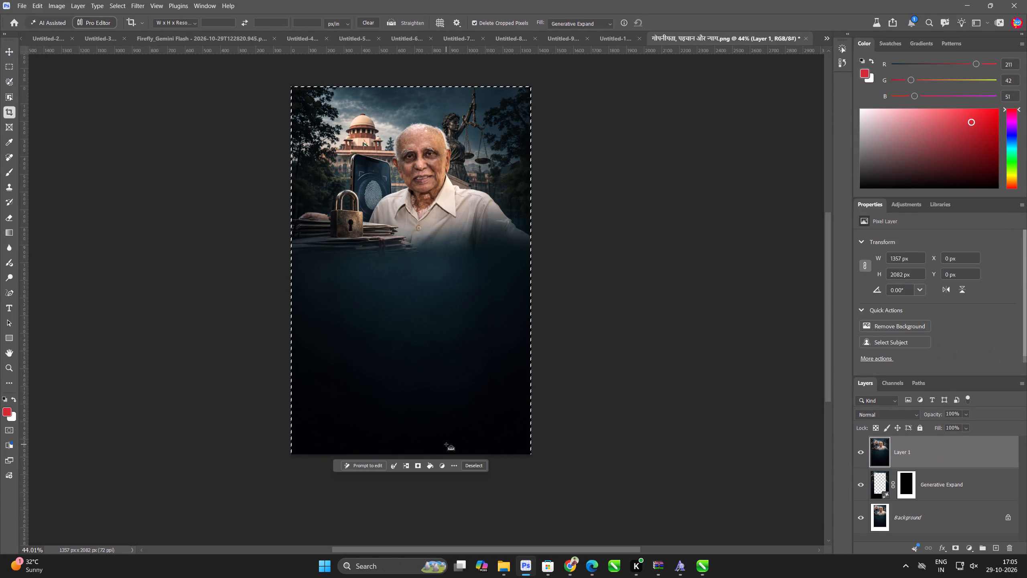
key("ctrl+d")
In the Untitled-10 cover, delete the Generative Fill layer and the गोपनीयता, पहचान और न्याय portrait layer beneath it.
left_click(606, 37)
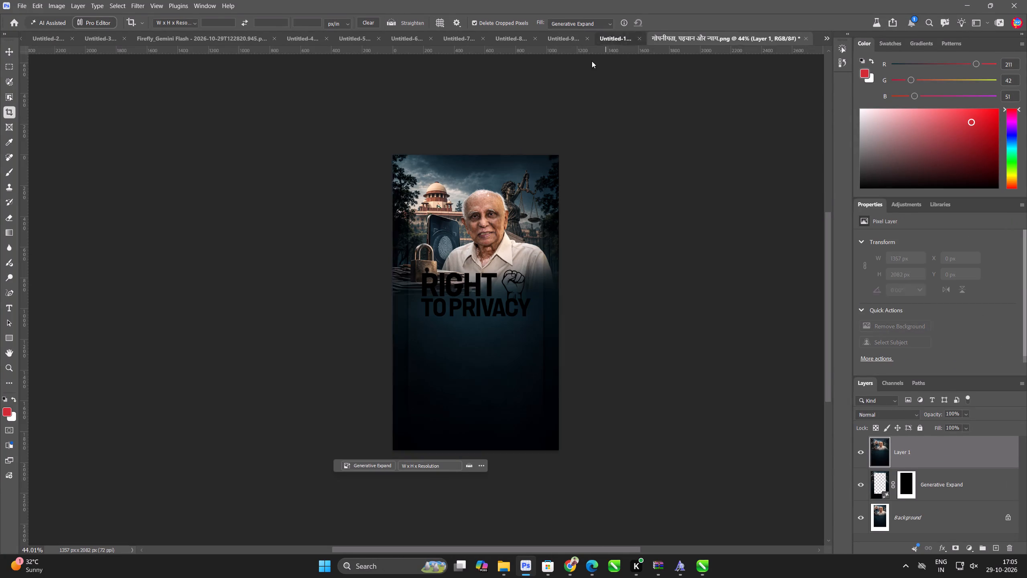
left_click(11, 49)
left_click(98, 173)
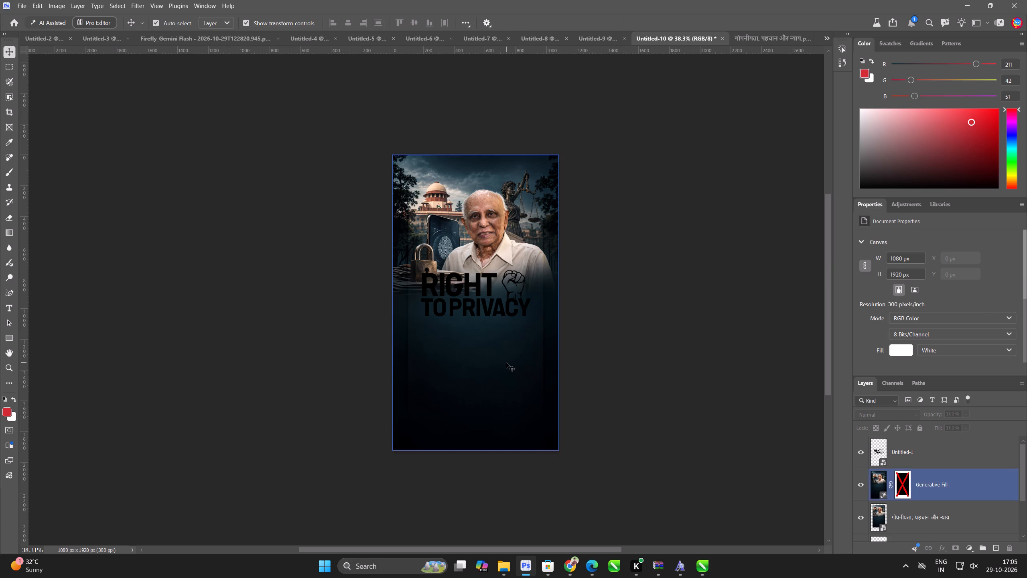
left_click(506, 362)
key("Delete")
left_click(506, 364)
key("Delete")
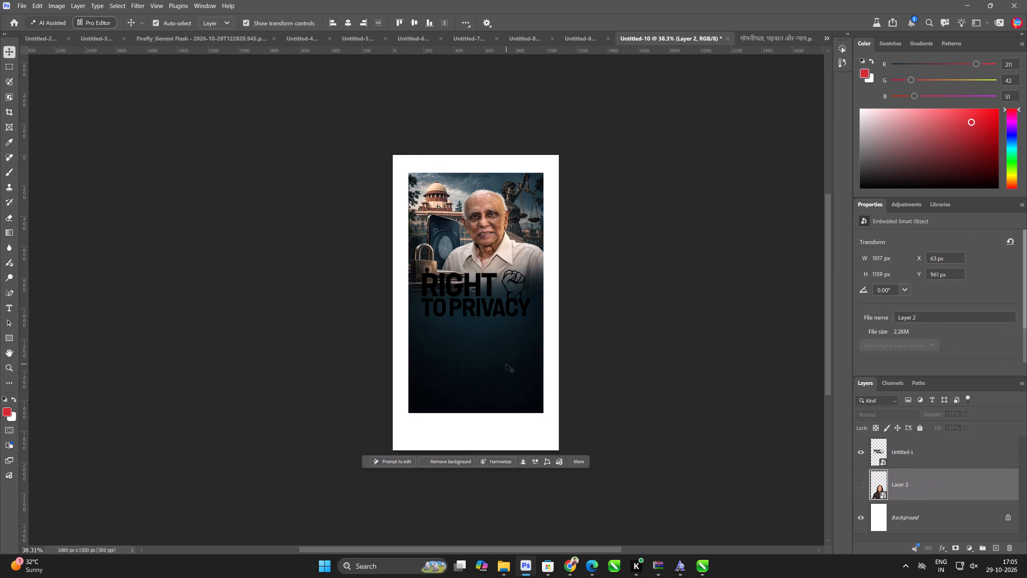
Paste the expanded portrait image beneath the title and position it at X -185, Y 0 px to fill the canvas.
key("ctrl+v")
left_click_drag(507, 359, 486, 352)
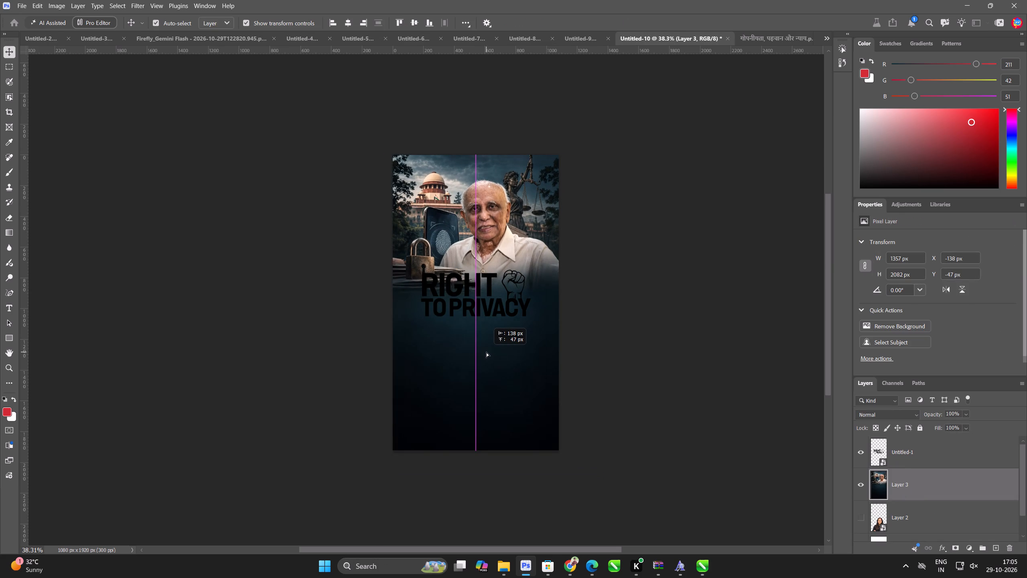
left_click_drag(486, 352, 478, 359)
left_click(684, 340)
scroll(513, 324, "up", 2)
Move the RIGHT TO PRIVACY title down about 63 px, keeping it horizontally centred, to about Y 808 px.
left_click(483, 302)
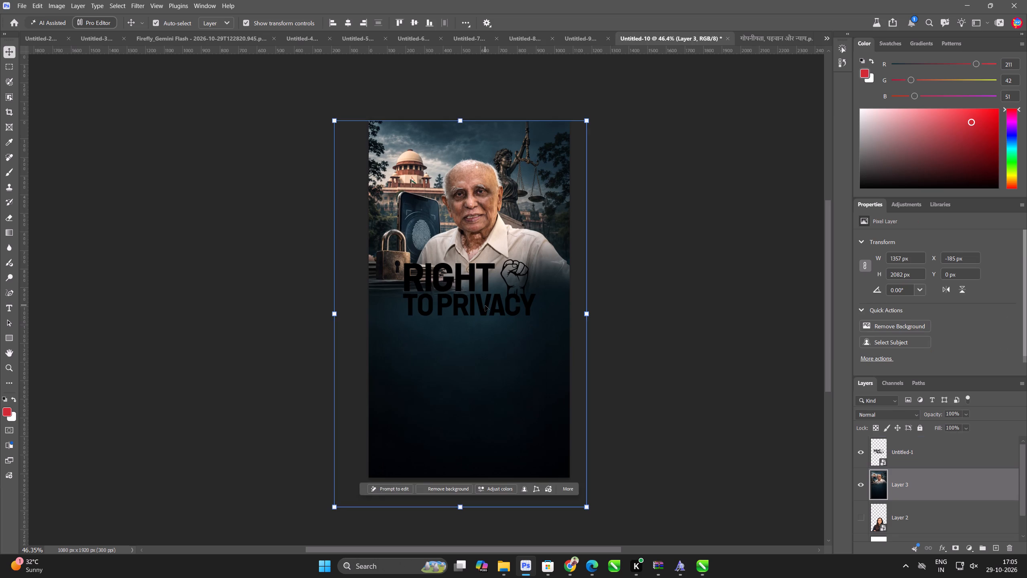
left_click(485, 305)
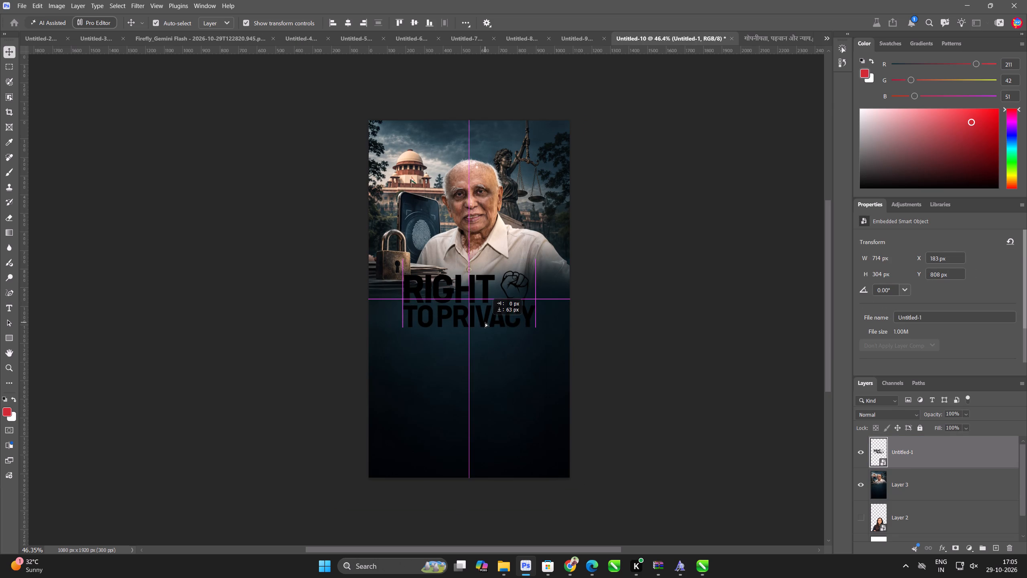
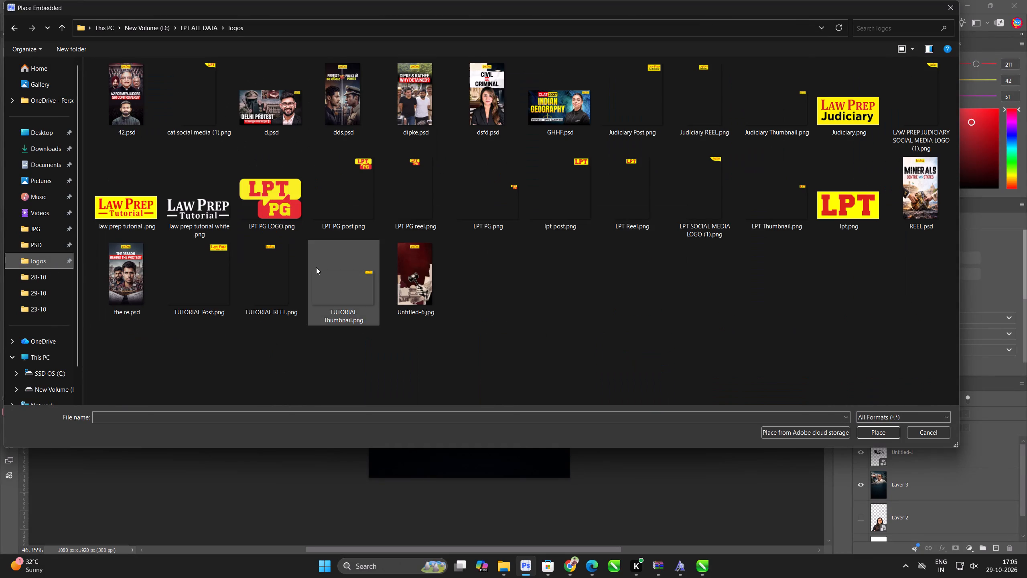
Place the TUTORIAL REEL logo file as an embedded object at the top of the cover.
double_click(281, 265)
key("Return")
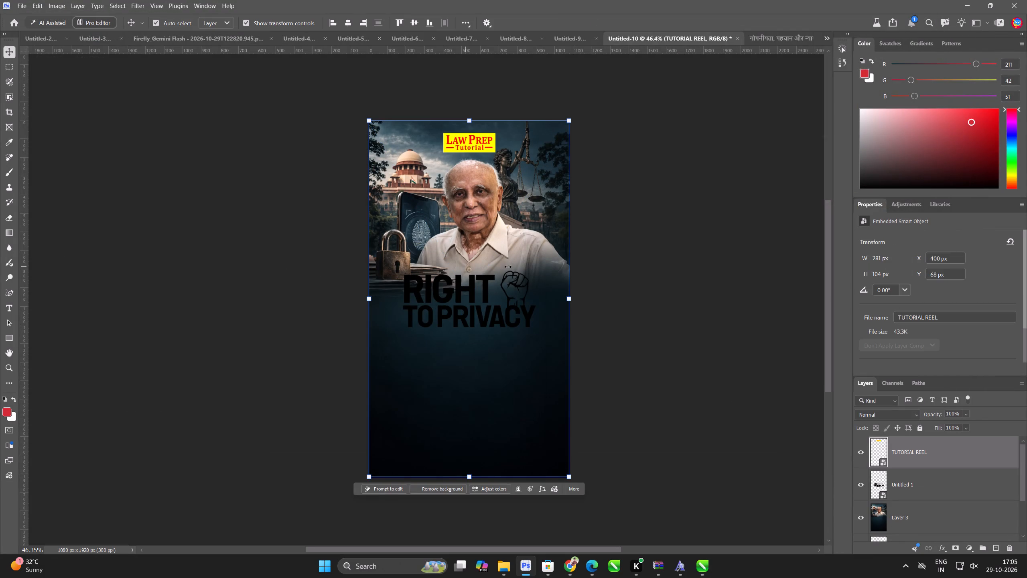
left_click(645, 264)
Apply the Group 1 yellow-to-orange style preset with Stroke, Inner Shadow and Gradient Overlay to the RIGHT TO PRIVACY title layer.
scroll(526, 289, "up", 2)
left_click(505, 290)
left_click(501, 296)
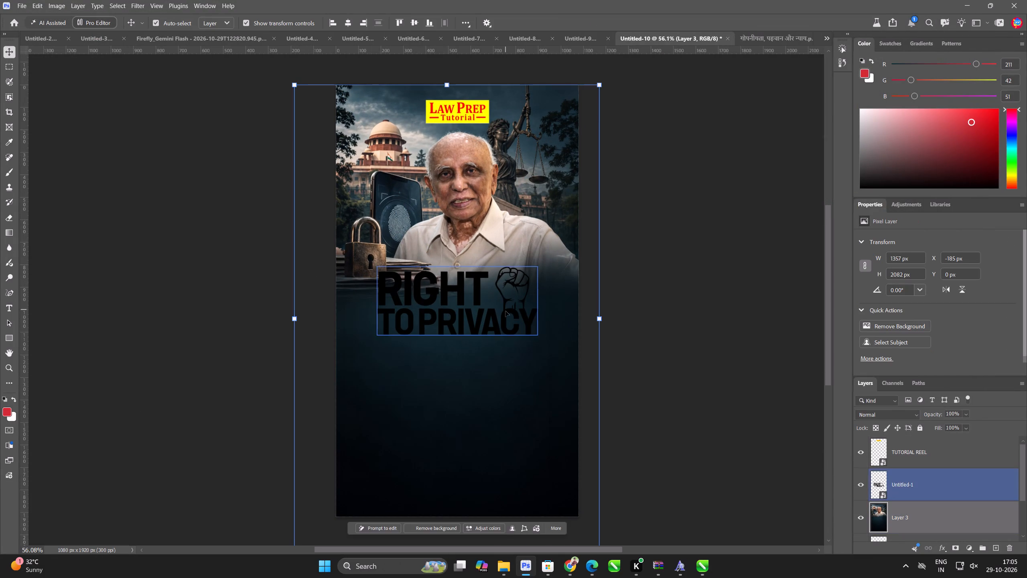
left_click(506, 311)
left_click(939, 547)
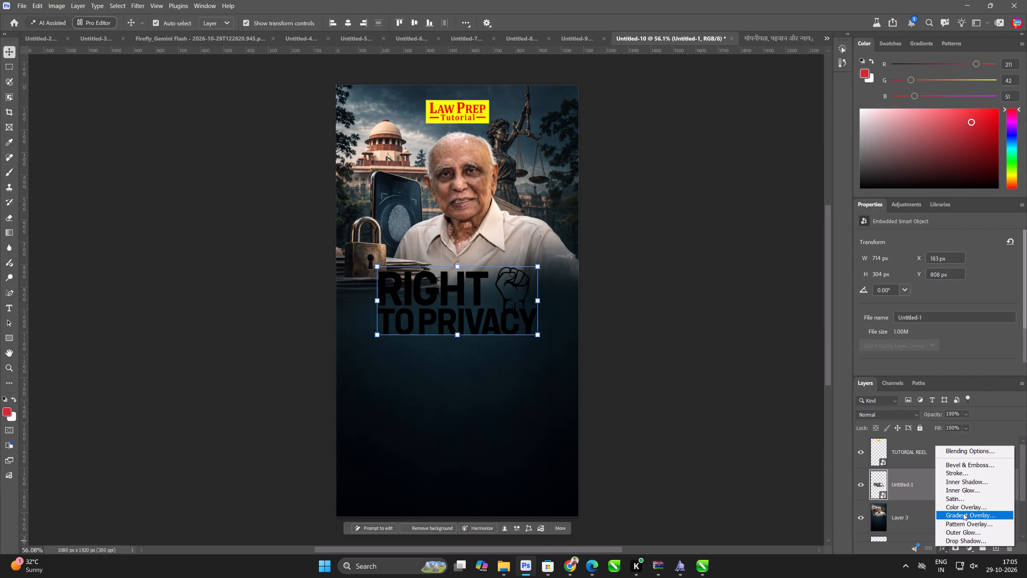
left_click(963, 514)
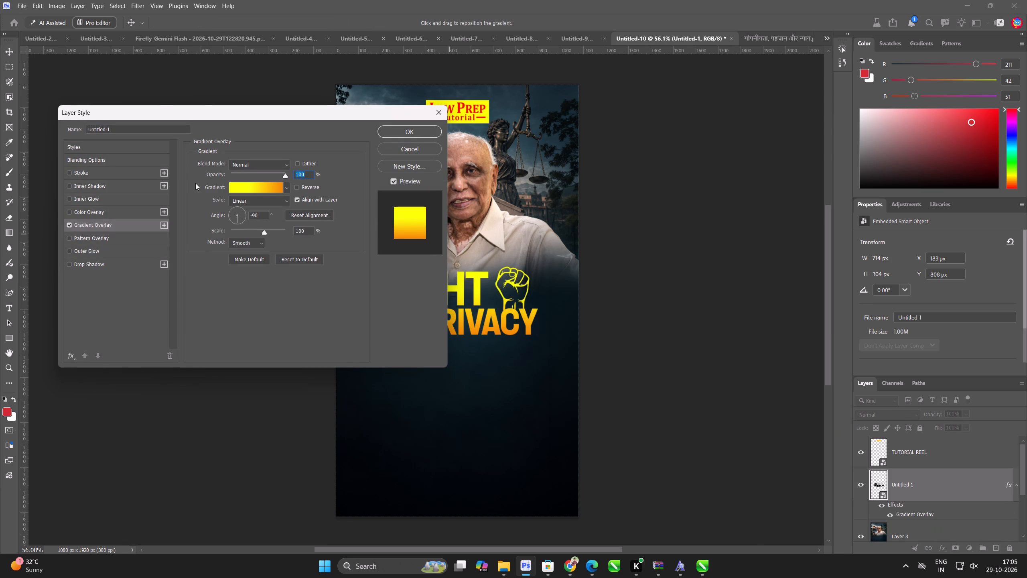
left_click(109, 147)
left_click(195, 227)
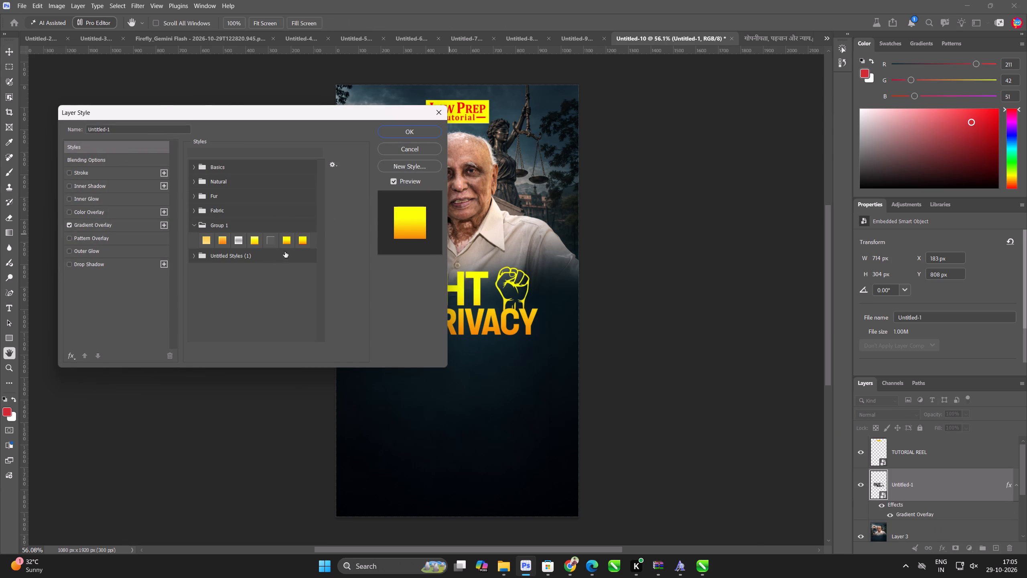
left_click(301, 242)
left_click(298, 240)
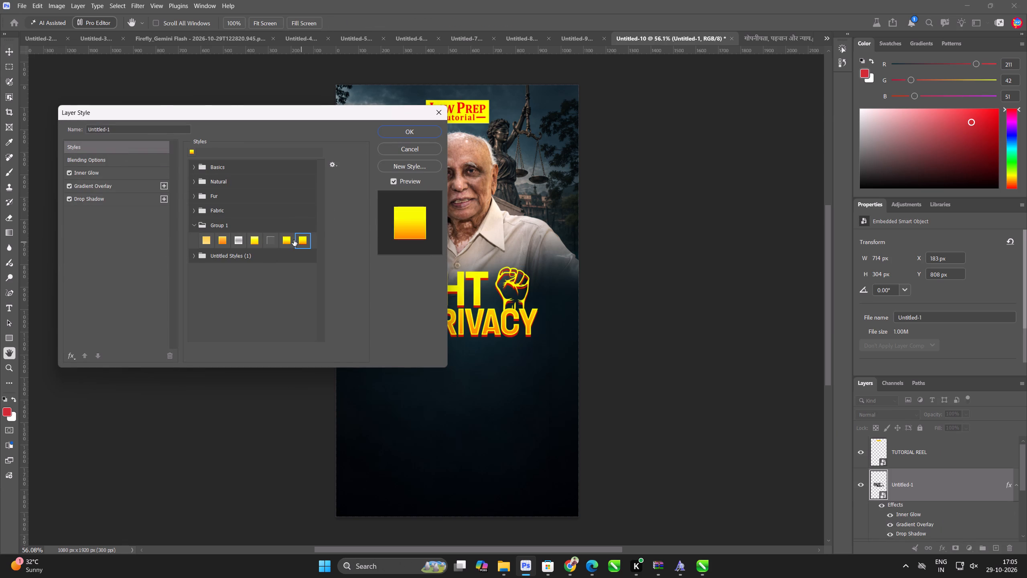
left_click(291, 240)
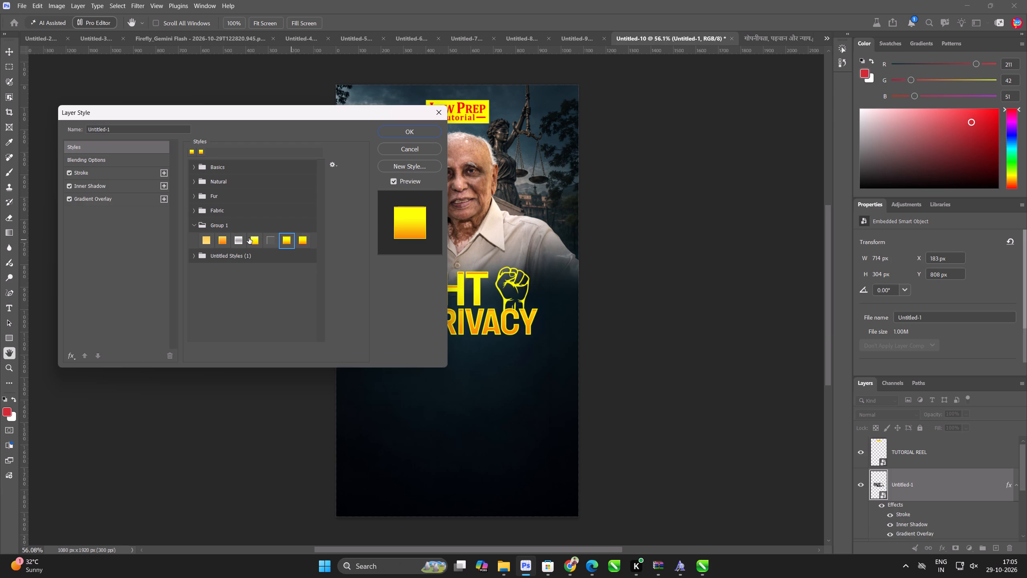
left_click(250, 239)
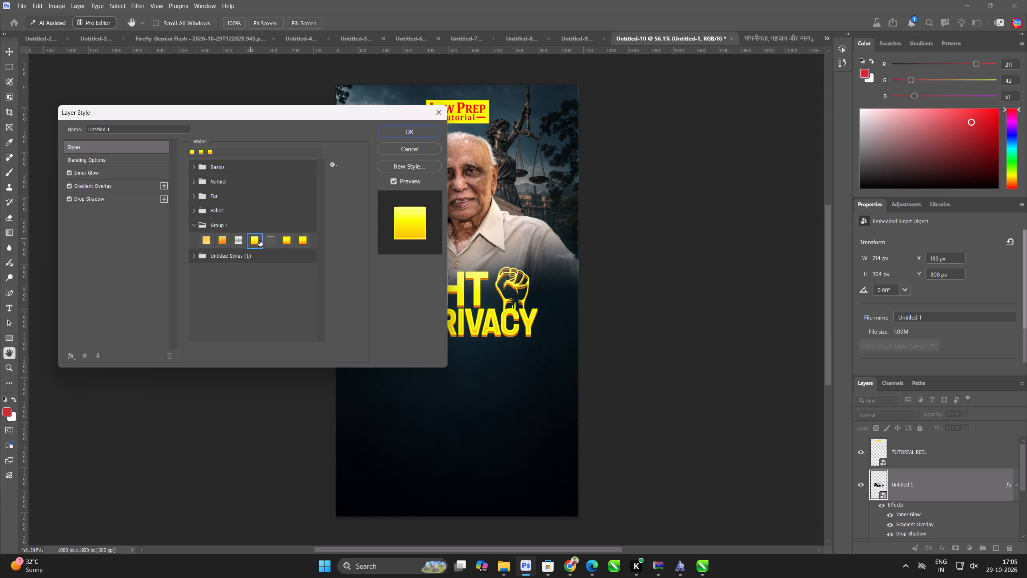
left_click(271, 243)
left_click(280, 244)
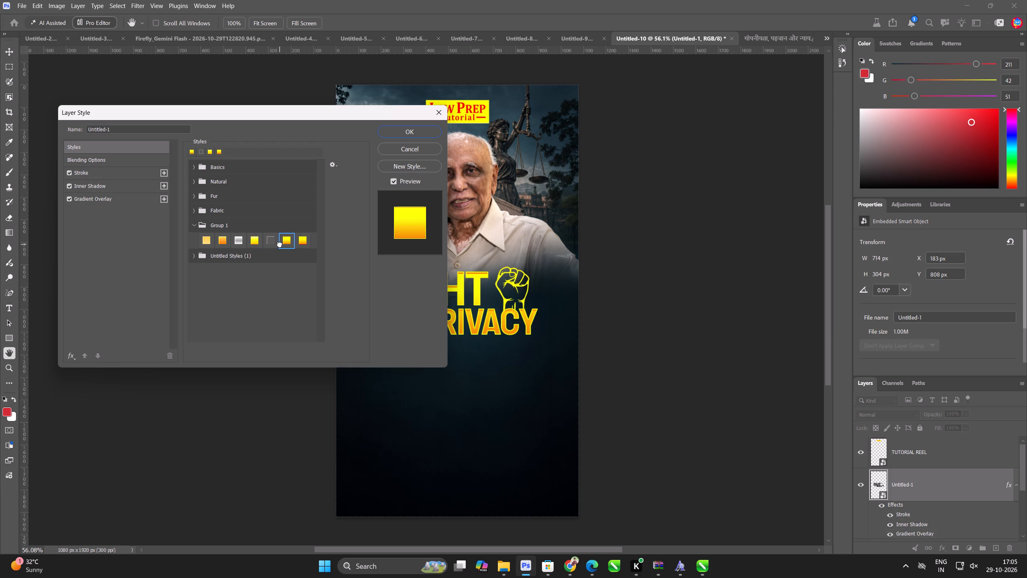
left_click(403, 133)
left_click(668, 271)
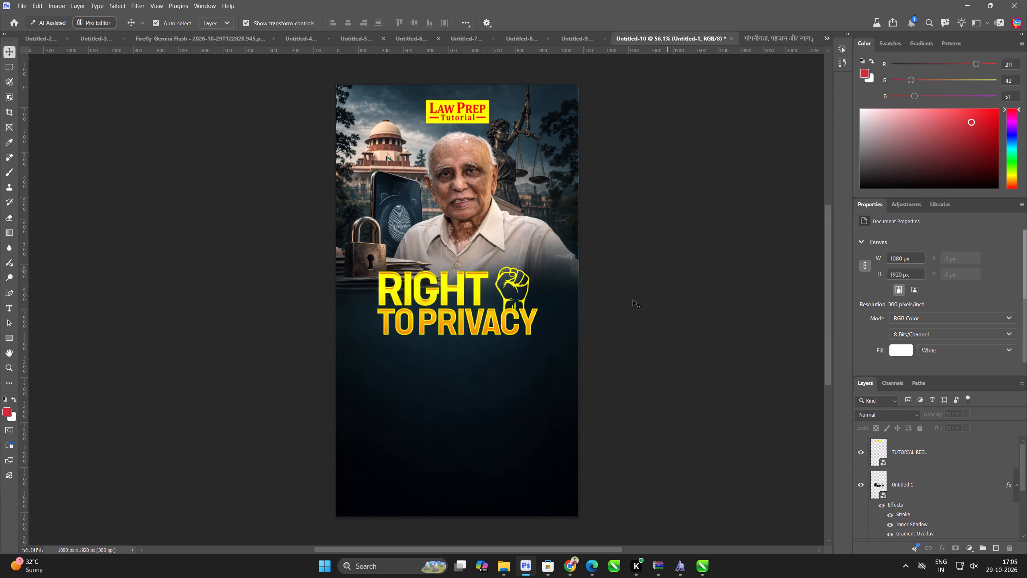
Move the RIGHT TO PRIVACY title further down onto the dark area, keeping it horizontally centred and leaving room above it.
scroll(554, 344, "up", 6)
left_click_drag(471, 298, 471, 315)
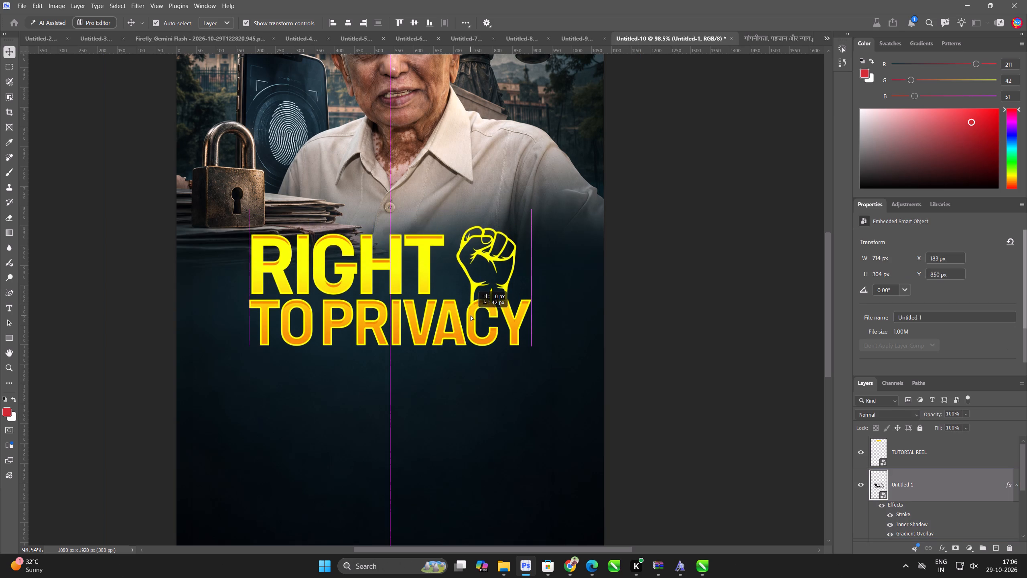
left_click_drag(471, 315, 471, 317)
left_click(633, 295)
scroll(522, 218, "down", 6)
scroll(487, 191, "up", 4)
scroll(487, 191, "down", 1)
scroll(487, 191, "up", 3)
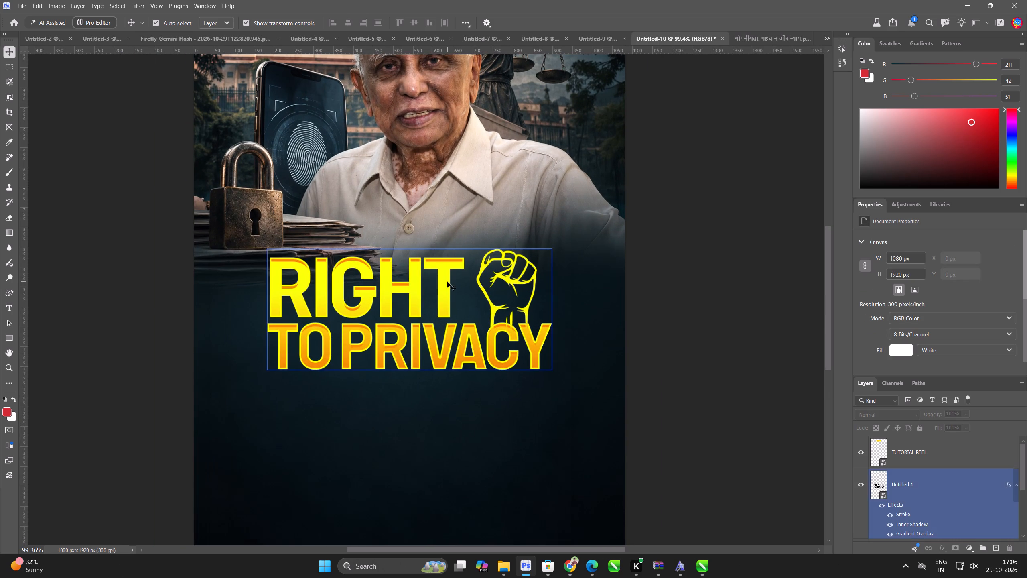
left_click_drag(447, 282, 444, 306)
left_click(104, 327)
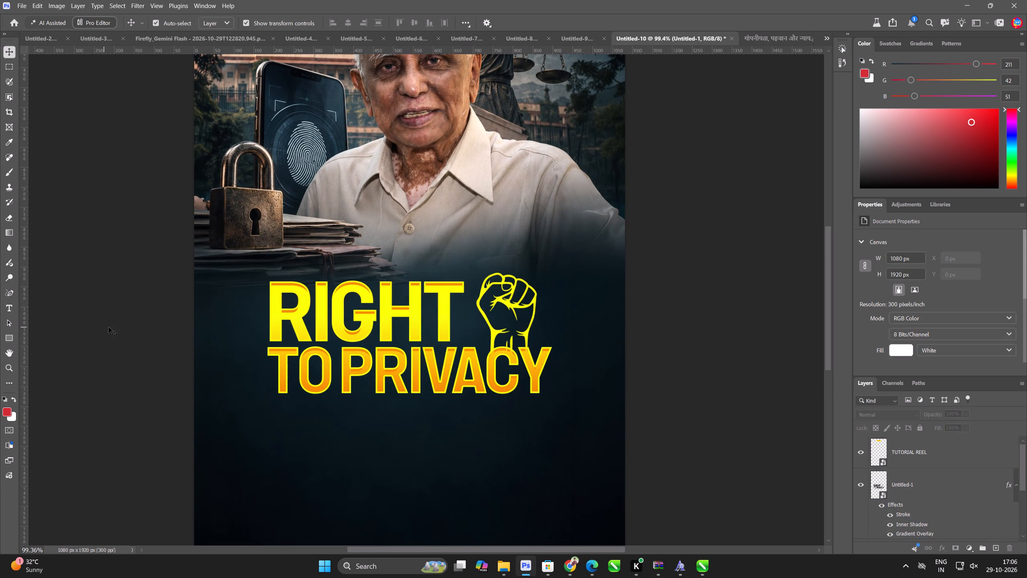
Draw a red rectangle about 755 × 99 px above the title and position it at about X 163, Y 796 px.
left_click(8, 337)
left_click_drag(258, 234, 415, 250)
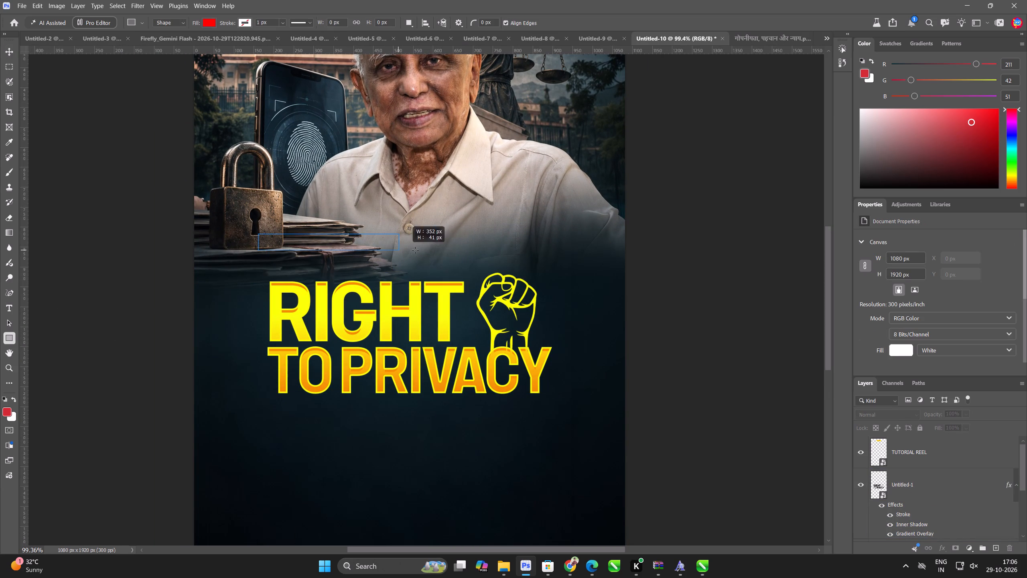
left_click_drag(415, 250, 559, 273)
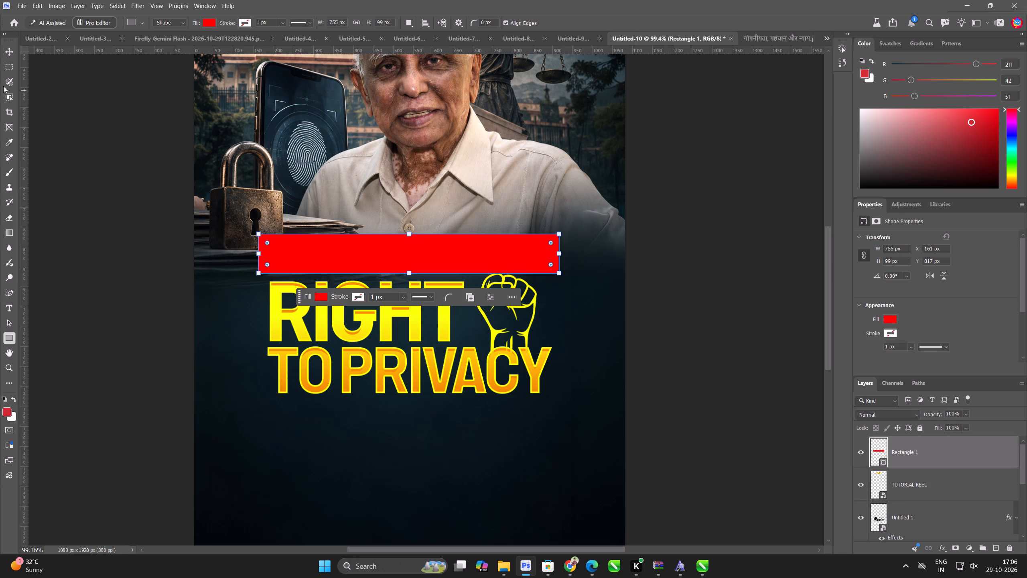
left_click(10, 51)
left_click_drag(434, 252, 435, 243)
Copy the K.S. PUTTASWAMY CASE line from cell B346 of the design sheet in the browser and return to Photoshop.
key("alt+Tab")
left_click(142, 354)
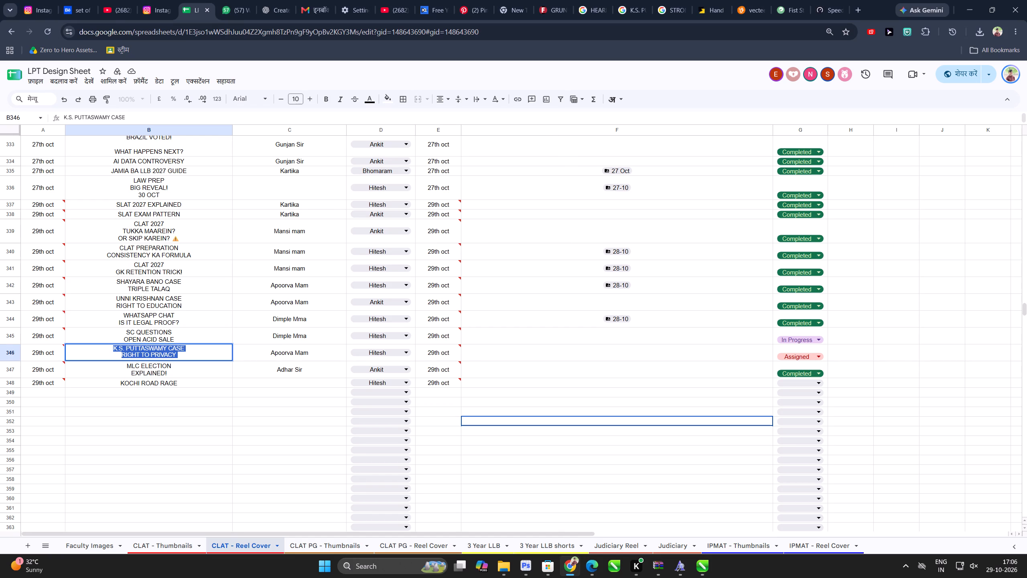
left_click(198, 346)
left_click_drag(203, 346, 81, 348)
key("ctrl+c")
key("alt+Tab")
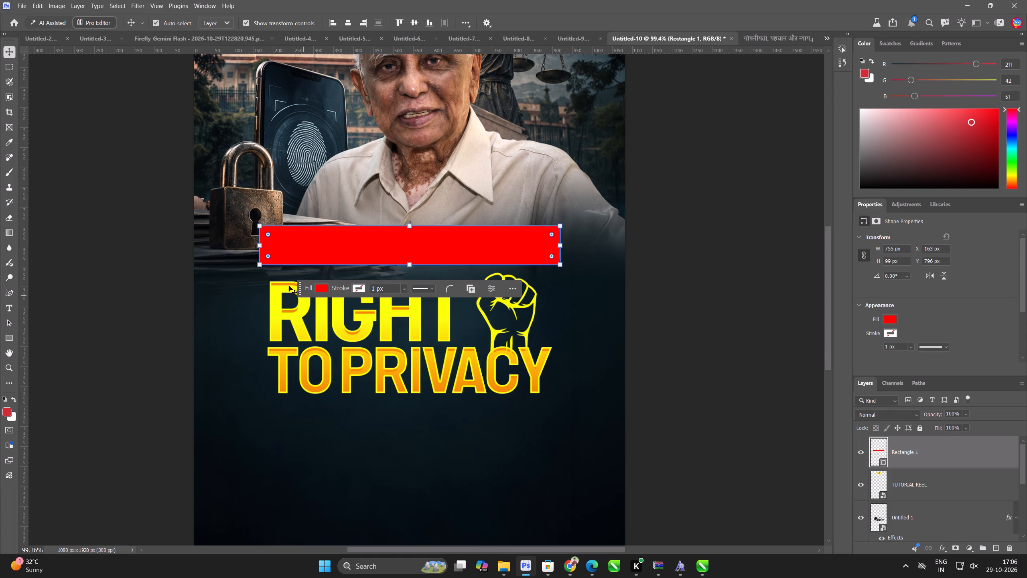
Add a text layer with the copied K.S. PUTTASWAMY CASE line in F37 Judge Bold Extended, 18 pt, coloured white (FFFFFF).
left_click(8, 307)
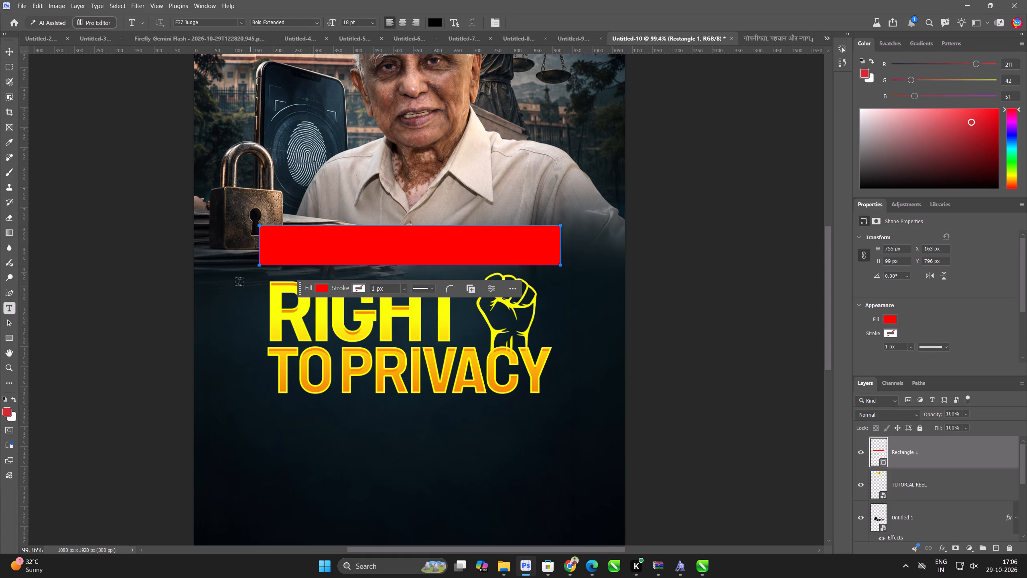
left_click(218, 320)
key("ctrl+v")
key("ctrl+a")
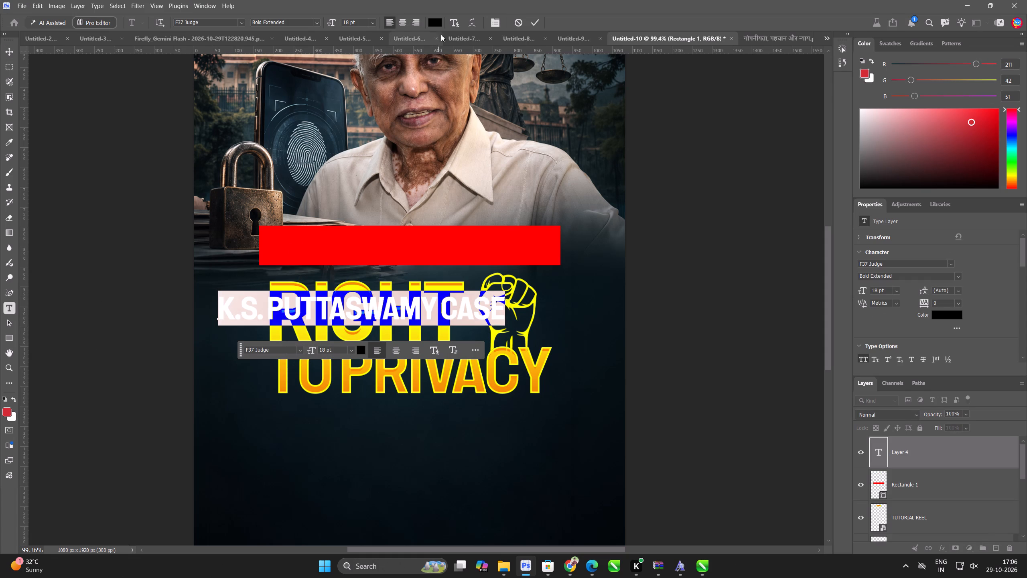
left_click(437, 22)
left_click(367, 168)
left_click_drag(412, 240, 310, 169)
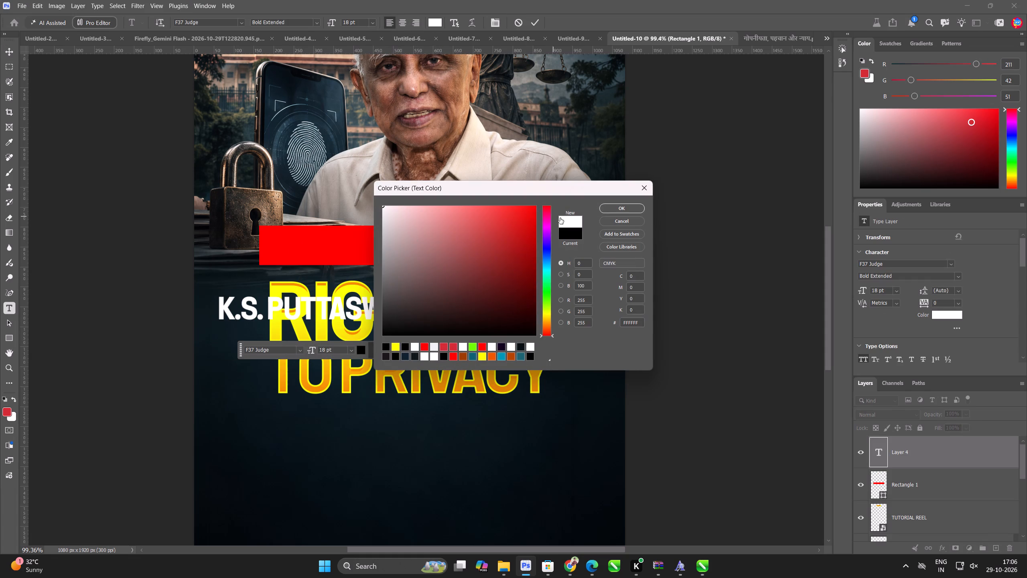
left_click(619, 214)
left_click(629, 214)
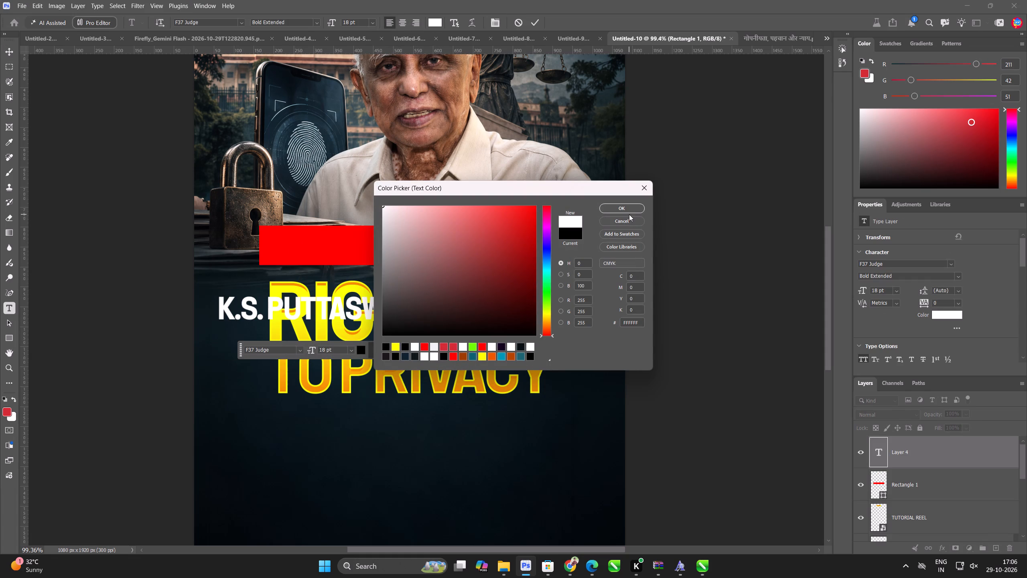
double_click(629, 214)
left_click(629, 210)
left_click(12, 52)
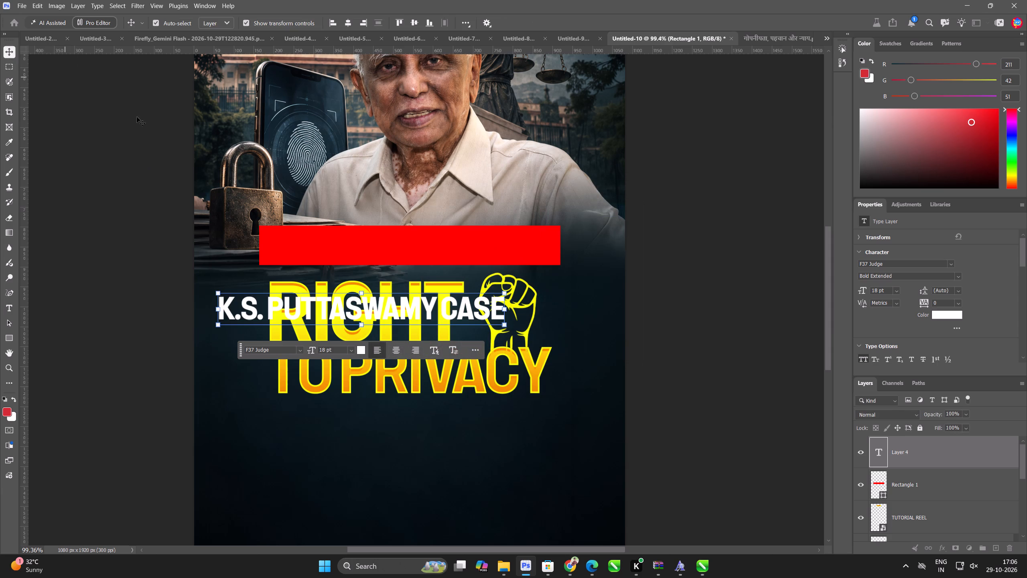
Move the K.S. PUTTASWAMY CASE text onto the red rectangle, centred within it.
left_click_drag(426, 301, 472, 236)
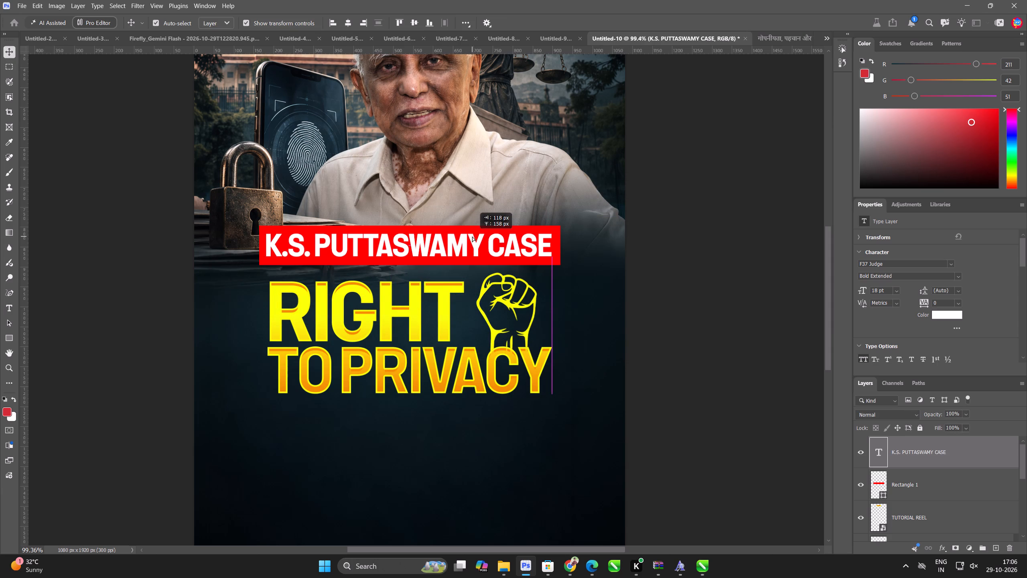
left_click_drag(472, 236, 474, 236)
left_click_drag(700, 236, 696, 236)
scroll(489, 202, "down", 11)
scroll(465, 228, "up", 5)
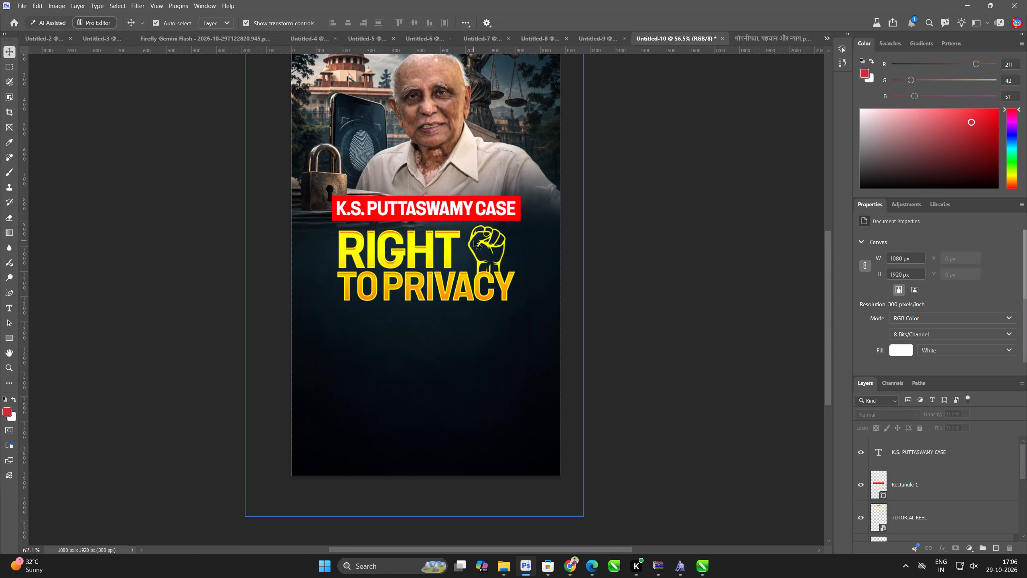
left_click_drag(474, 241, 474, 237)
key("ctrl+z")
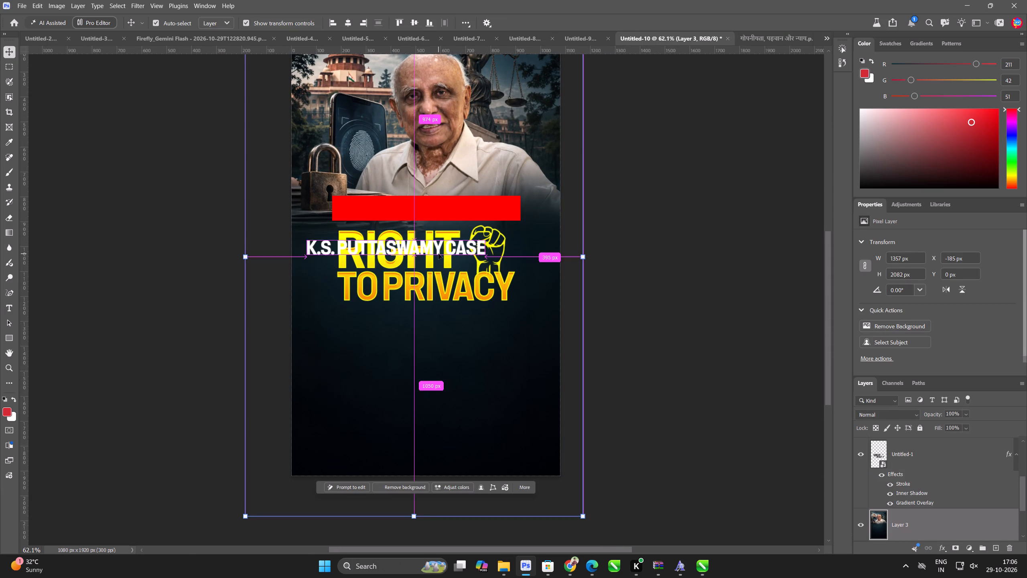
key("ctrl+shift+z")
left_click(681, 206)
Scale the K.S. PUTTASWAMY CASE text up about its centre to about 110.7%, giving a size of about 19.93 pt.
scroll(620, 189, "up", 3)
left_click_drag(658, 140, 401, 194)
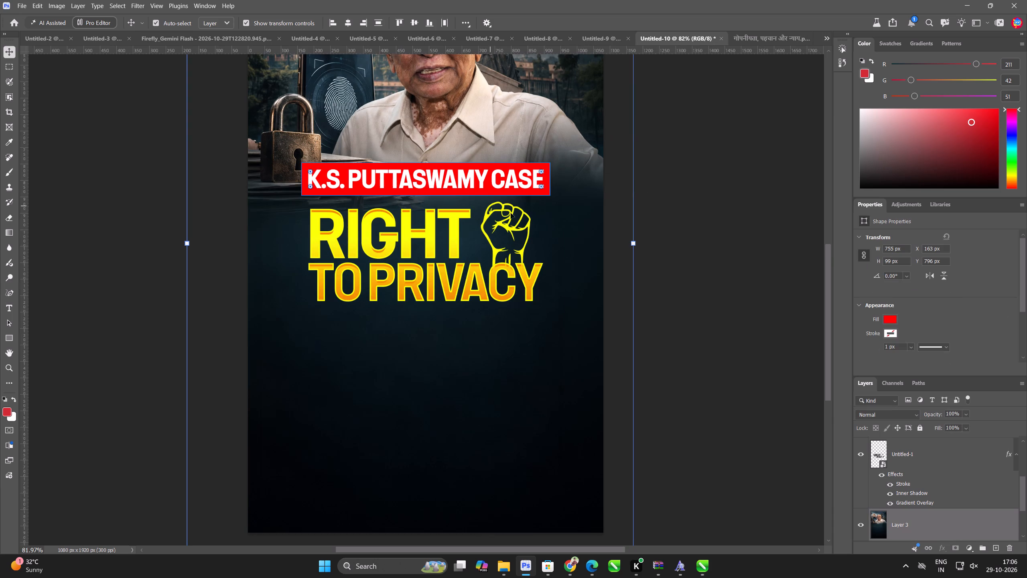
left_click_drag(795, 452, 771, 442)
scroll(522, 187, "up", 7)
left_click(524, 185)
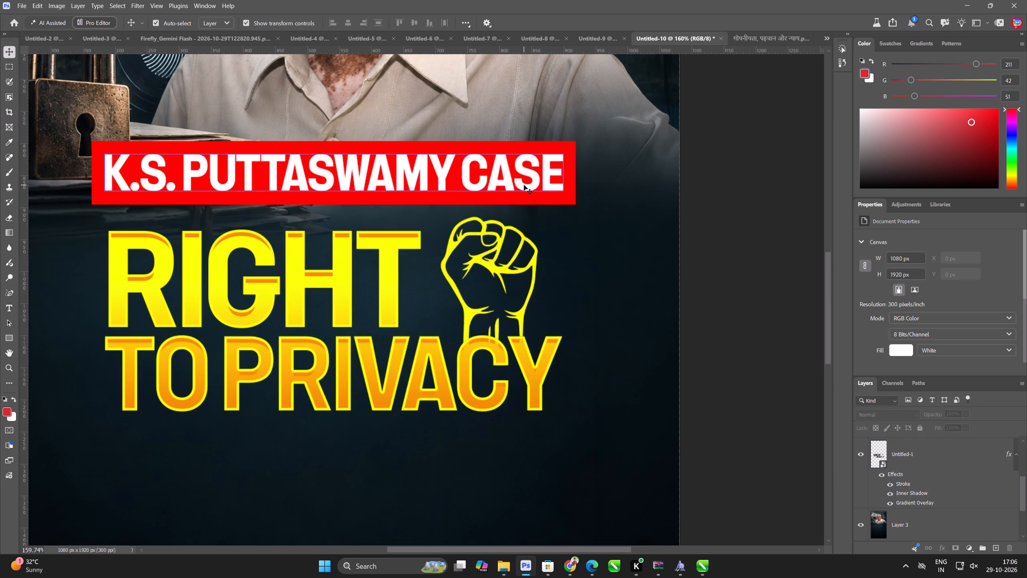
scroll(422, 204, "up", 5)
left_click_drag(302, 197, 302, 206)
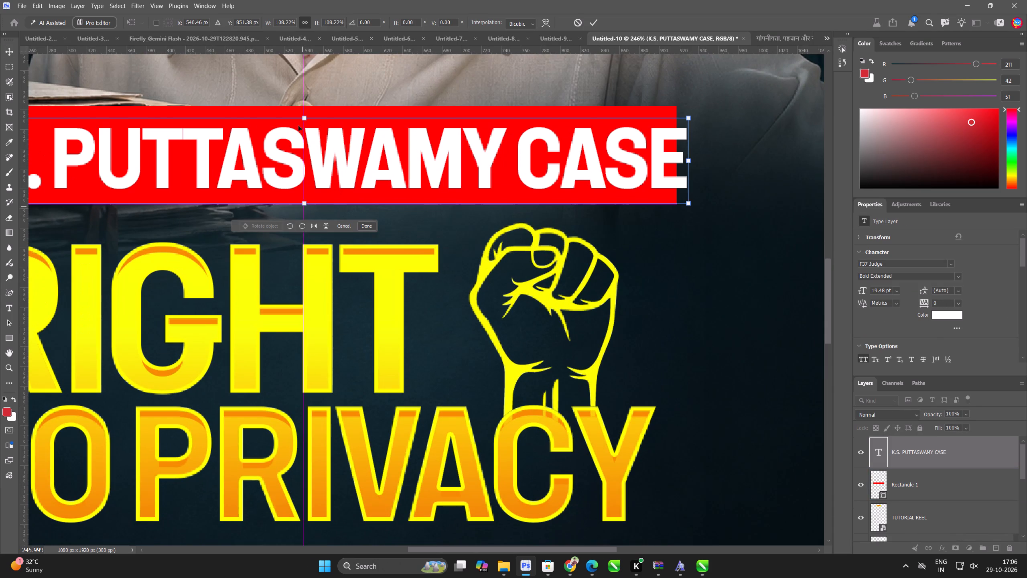
left_click(300, 119)
left_click(597, 20)
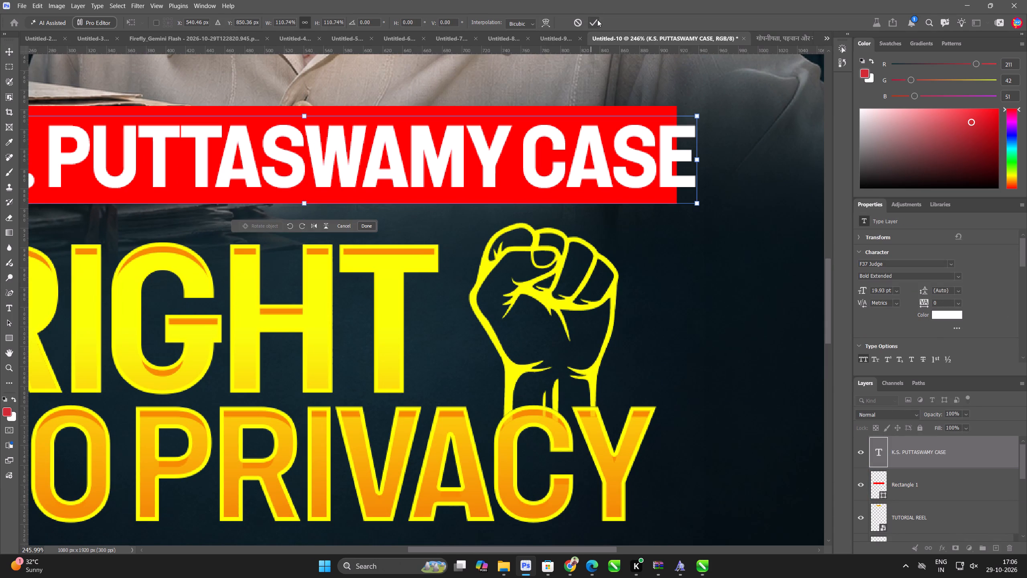
Widen the red rectangle evenly on both sides to about 829 px so it extends past the enlarged text.
left_click(631, 83)
left_click(615, 107)
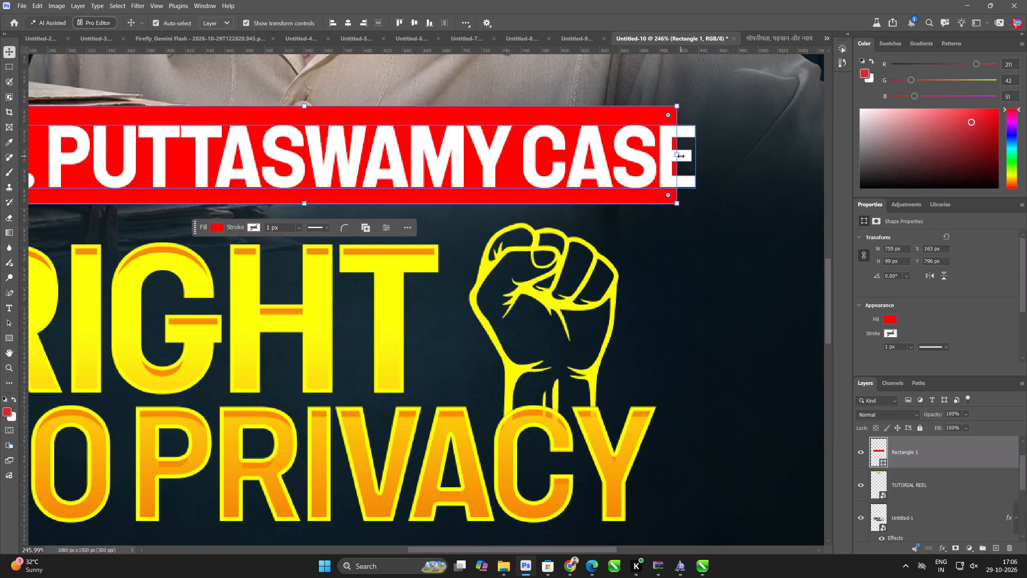
left_click_drag(681, 156, 754, 158, "shift")
left_click_drag(738, 157, 698, 159)
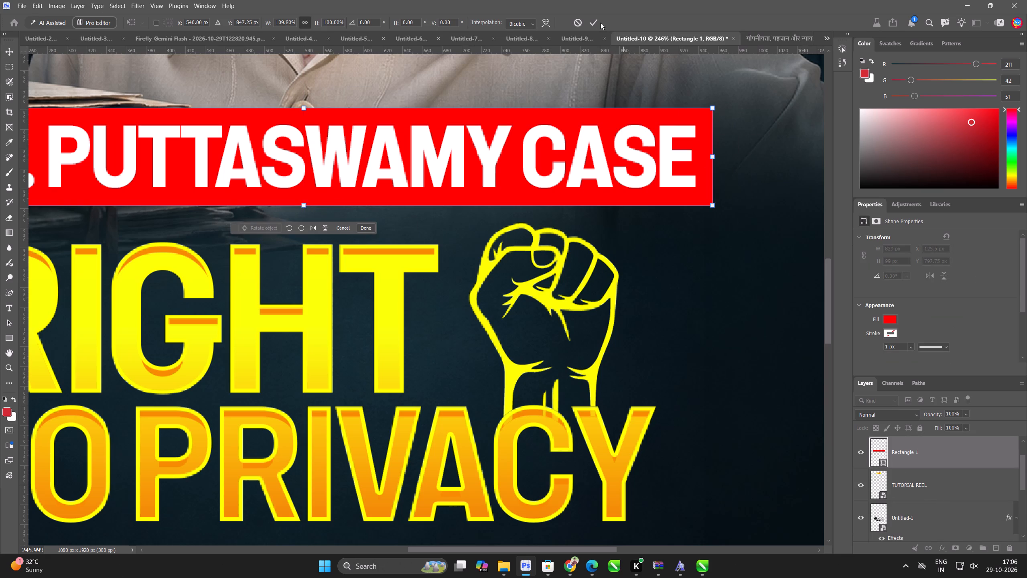
left_click(596, 20)
Select the case text, red rectangle and RIGHT TO PRIVACY title together and align their horizontal centres.
left_click(586, 146, "shift")
scroll(586, 146, "down", 11)
left_click(586, 146)
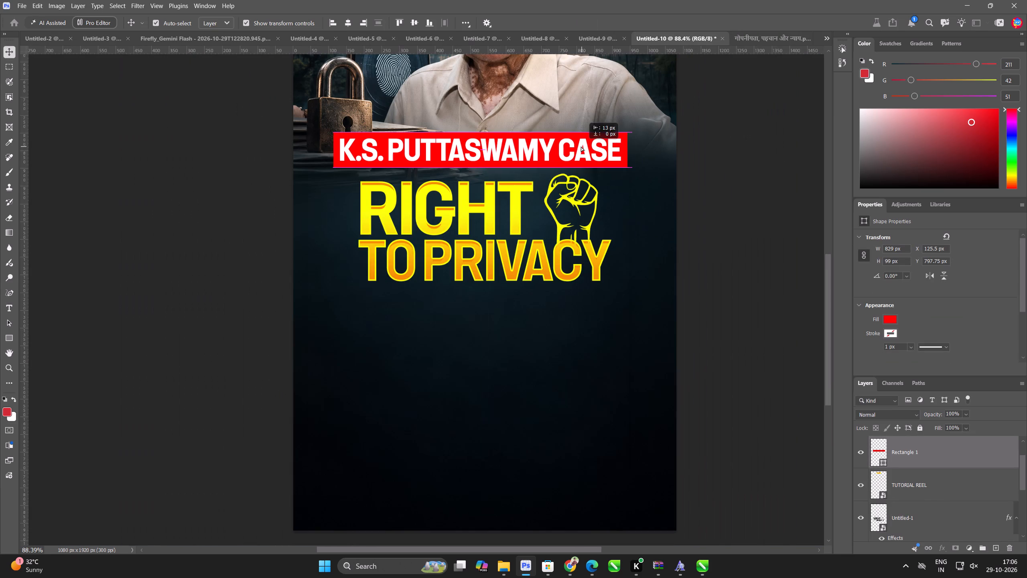
left_click(516, 218, "shift")
left_click(345, 24)
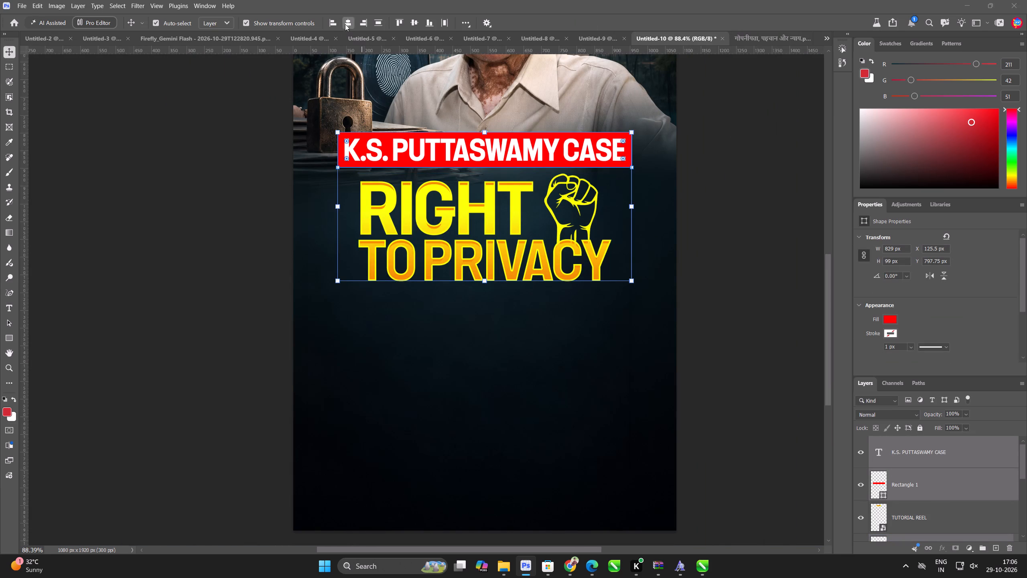
Scale the case text, red rectangle and title together to about 104.65% and move them up, placing the rectangle at about Y 740 px.
scroll(412, 139, "down", 4)
scroll(463, 231, "up", 1)
left_click_drag(467, 249, 467, 254)
scroll(469, 236, "down", 4)
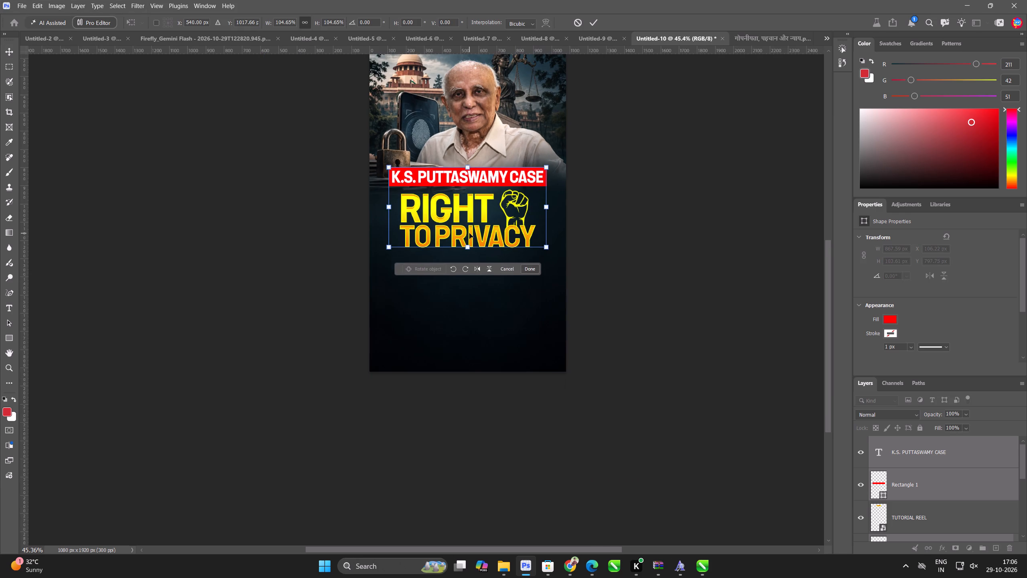
left_click_drag(469, 233, 469, 224)
key("Return")
key("Return")
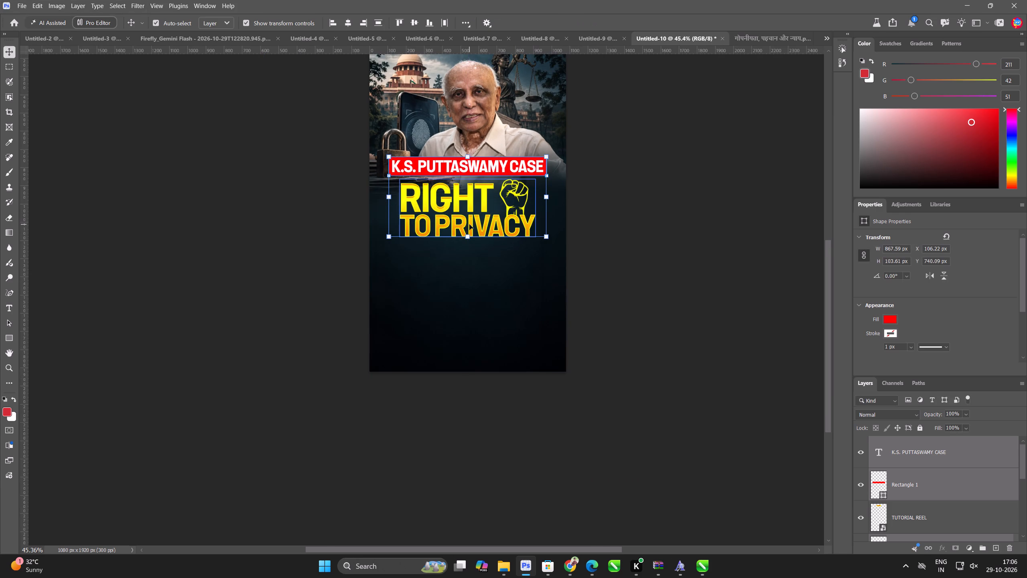
Place the woman's cutout image, Layer 2.png, from the recent files into the cover as an embedded object.
key("ctrl+0")
key("ctrl+shift+m")
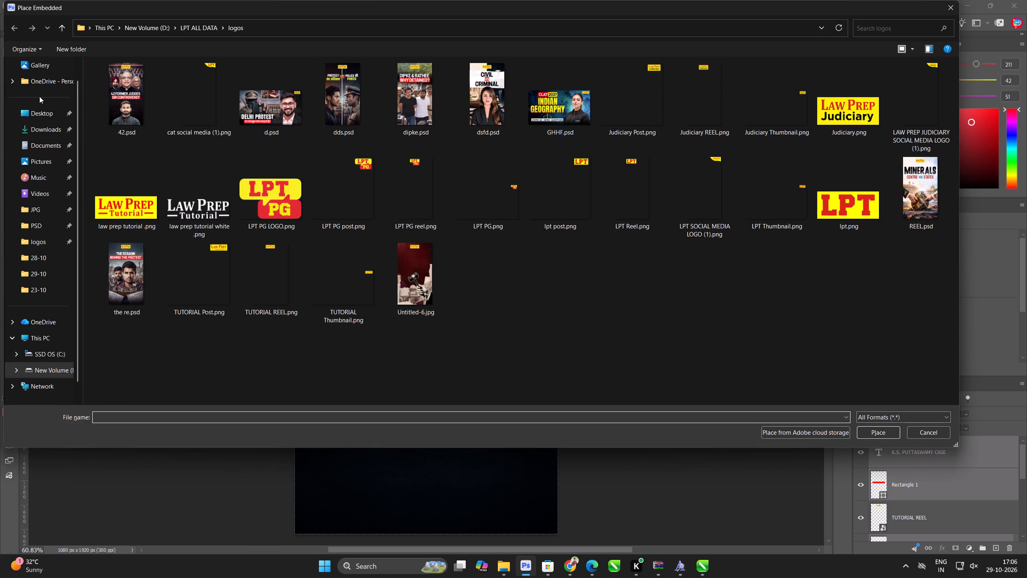
left_click(50, 67)
scroll(219, 198, "up", 3)
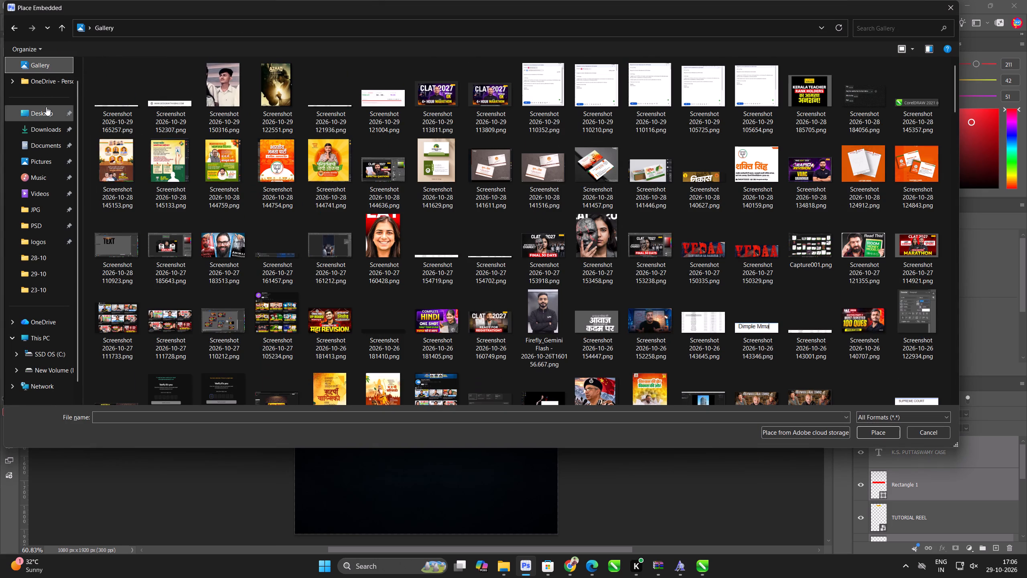
scroll(57, 66, "up", 4)
left_click(57, 65)
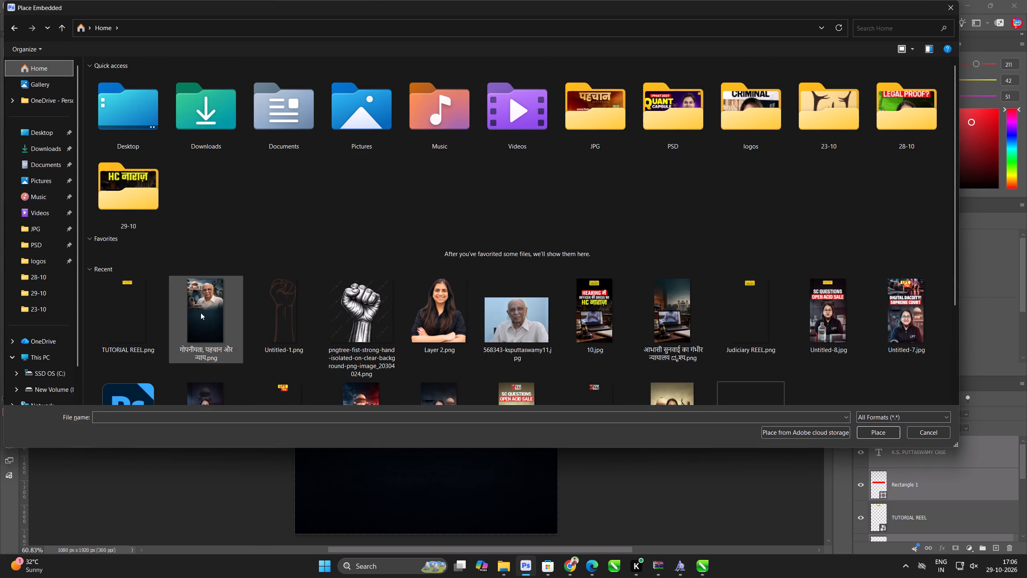
double_click(440, 303)
Scale the woman's photo to about 64% and position it below the RIGHT TO PRIVACY title, at about X 41, Y 1181 px.
left_click_drag(444, 232, 444, 388)
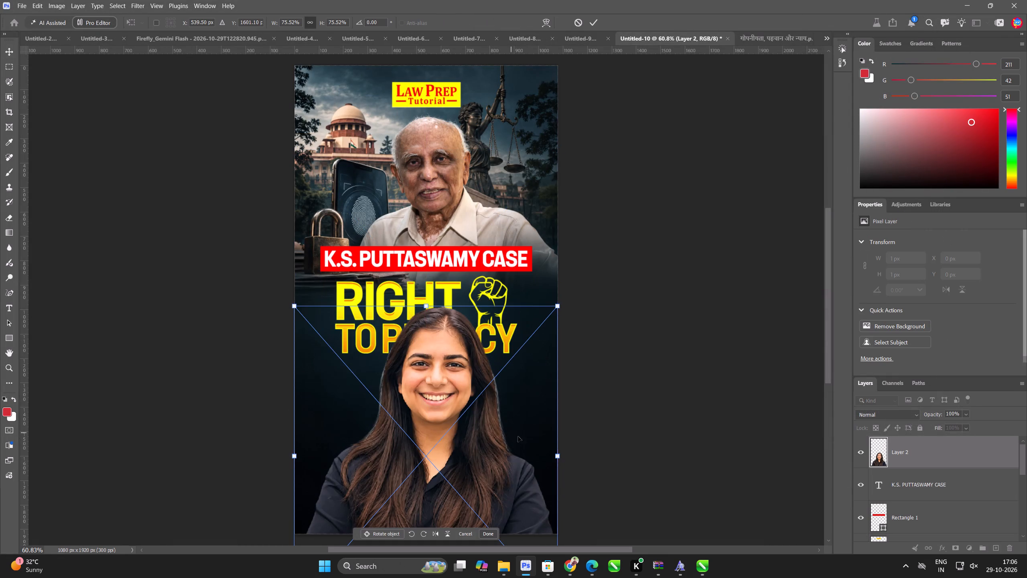
left_click_drag(559, 456, 486, 463)
left_click_drag(420, 458, 447, 469)
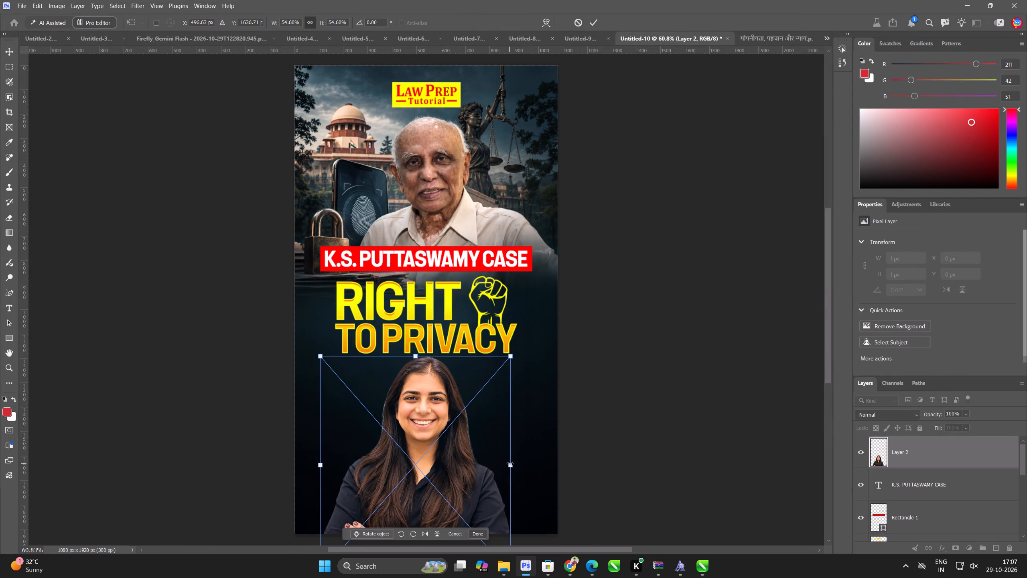
left_click_drag(524, 467, 548, 470)
key("ctrl+z")
left_click_drag(515, 467, 548, 473)
left_click_drag(493, 455, 478, 477)
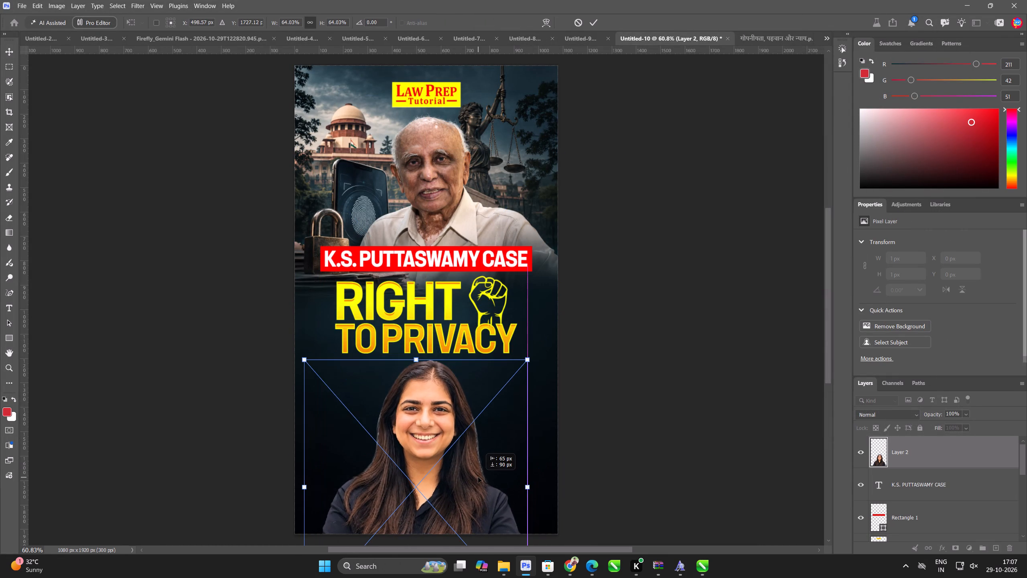
left_click_drag(478, 477, 478, 474)
key("Return")
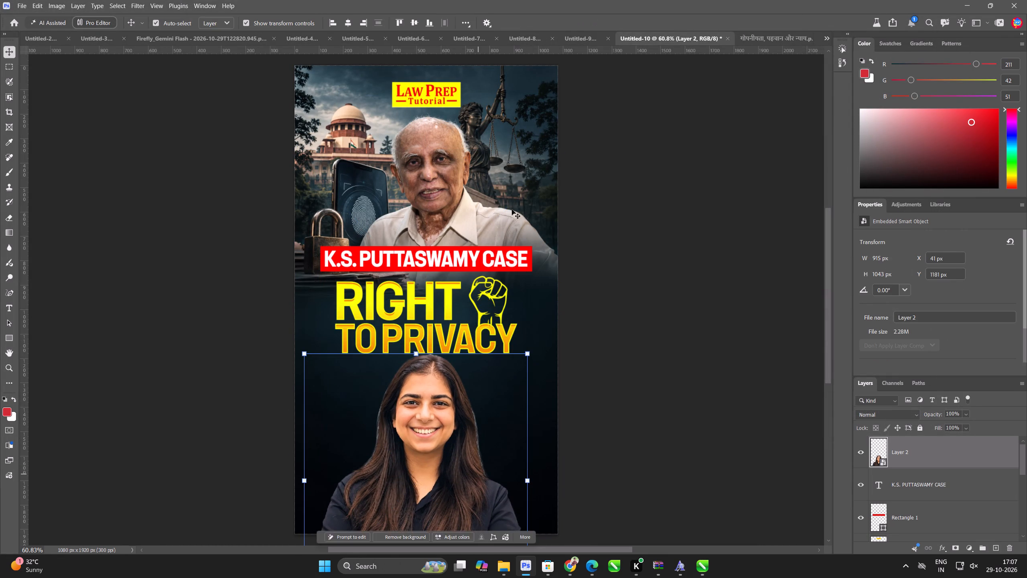
Move the background image with the elderly man up by about 50 px and slightly left, closer to the logo.
left_click_drag(515, 187, 512, 175)
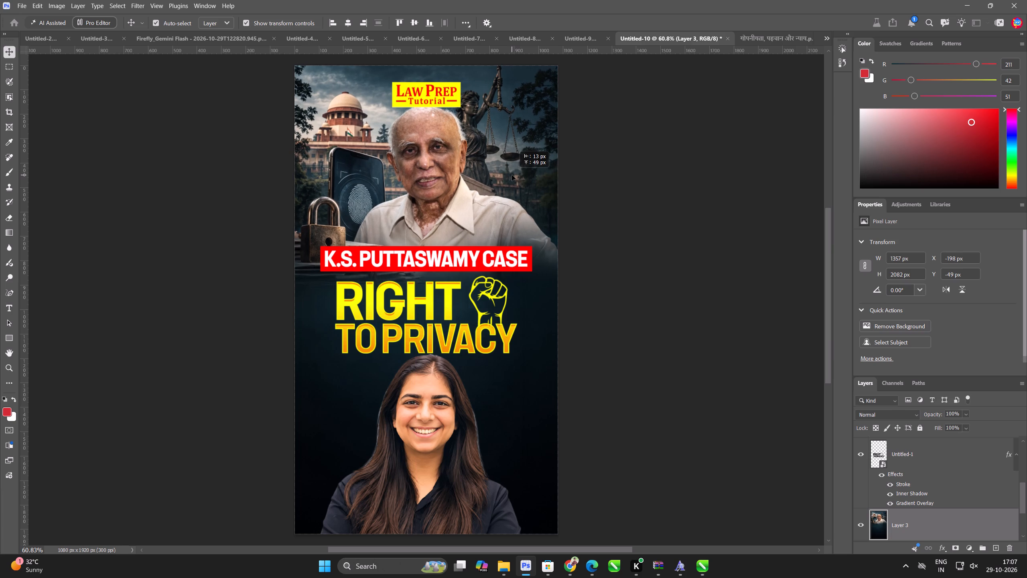
left_click_drag(512, 175, 512, 172)
left_click(645, 211)
Select the RIGHT TO PRIVACY title, red rectangle and case text together and nudge them up, leaving a gap above the woman's head.
scroll(560, 217, "down", 4)
scroll(514, 264, "up", 1)
left_click(473, 324)
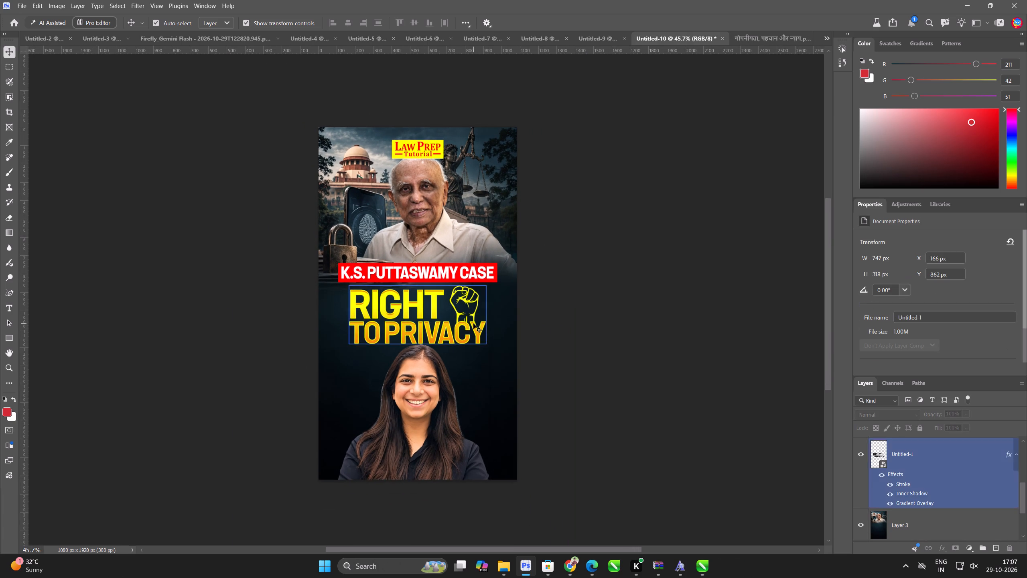
scroll(465, 289, "up", 2)
scroll(928, 476, "up", 3)
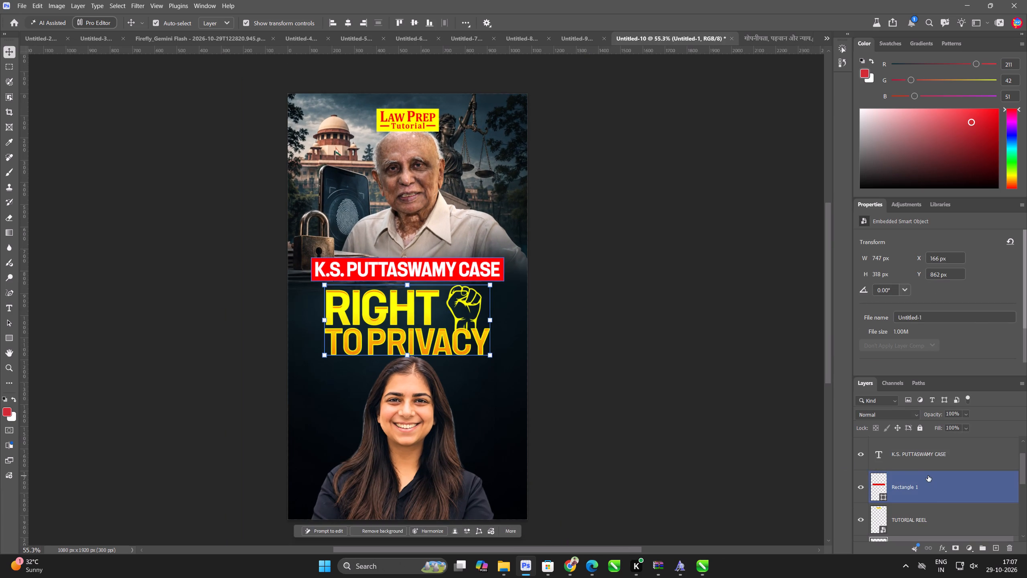
left_click(928, 482, "ctrl")
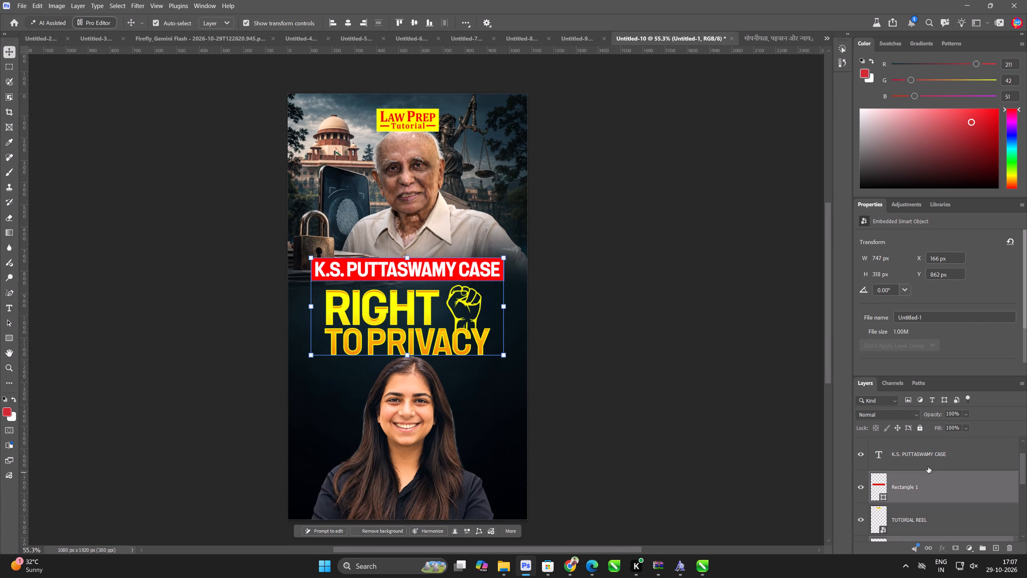
left_click(929, 458, "ctrl")
key("Up")
key("Up")
key("Up")
key("Up")
key("Up")
key("Up")
key("Up")
key("Up")
key("Up")
key("Up")
key("Up")
key("Up")
key("Up")
key("Up")
key("Up")
key("Up")
key("Up")
key("Up")
key("Up")
key("Up")
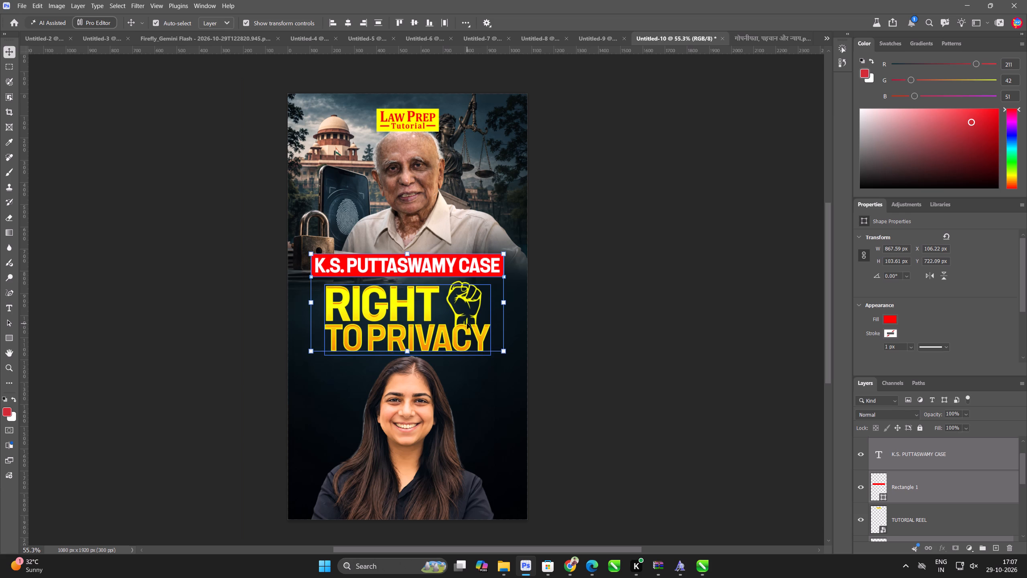
key("Up")
key("Up")
key("Up")
key("Up")
left_click(640, 221)
Shift the woman's photo up very slightly and check the whole cover fitted in view.
scroll(469, 228, "down", 4)
scroll(442, 374, "up", 4)
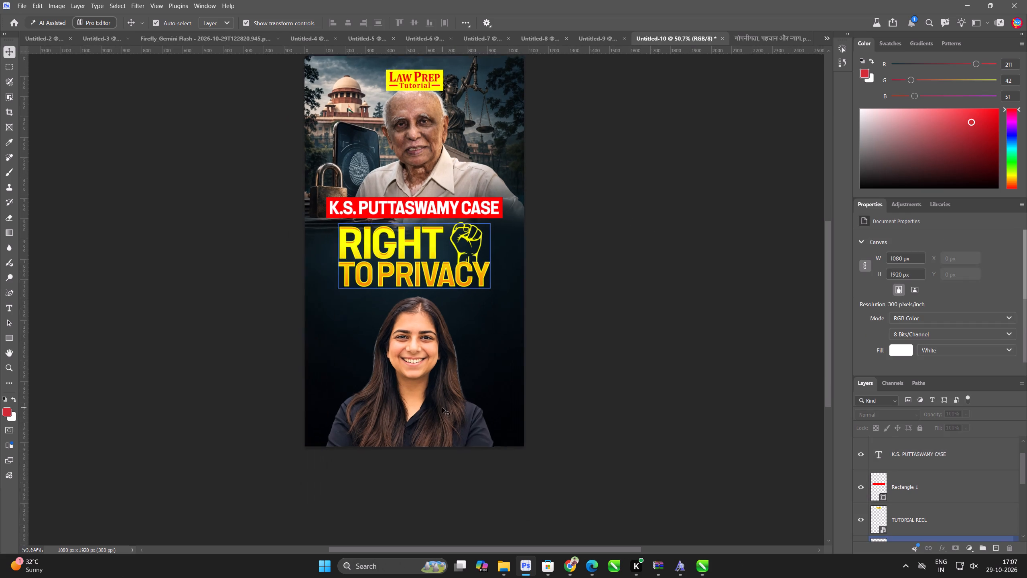
left_click_drag(435, 412, 434, 408)
left_click(614, 312)
key("ctrl+0")
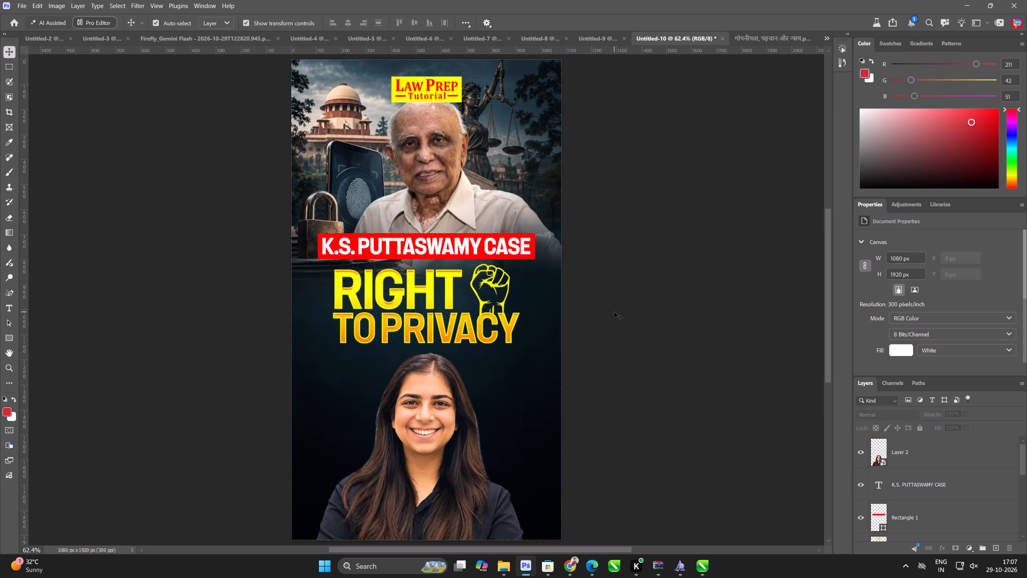
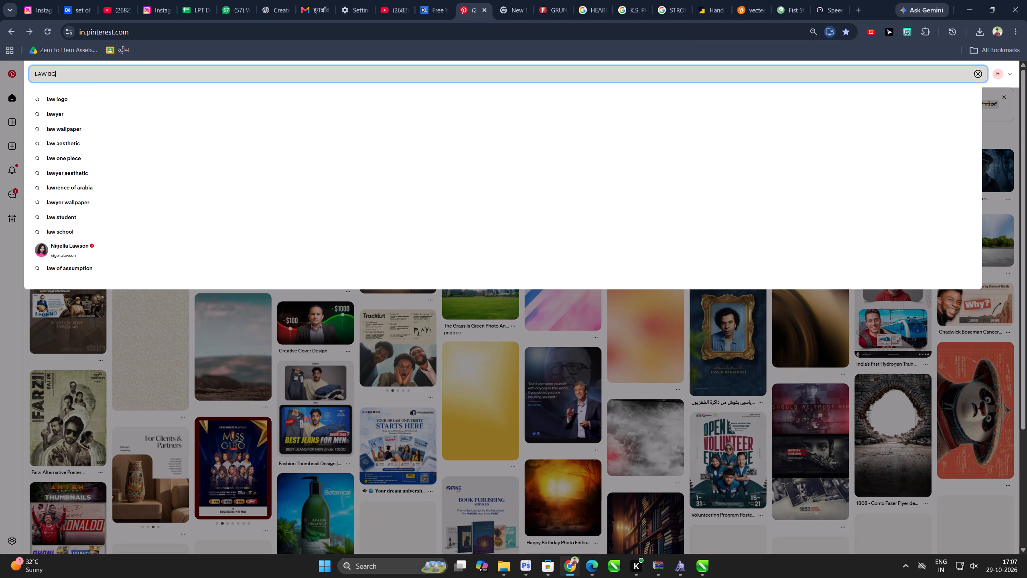
Search Pinterest for LAW BG.
key("space")
key("Return")
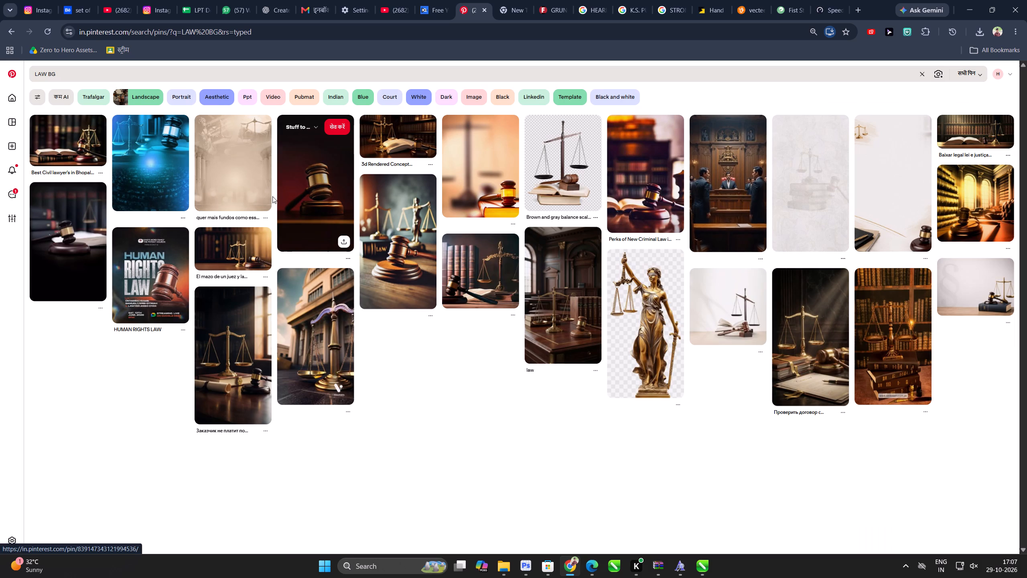
Search Pinterest for RIGHT TO PRIVACY.
double_click(117, 74)
key("ctrl+a")
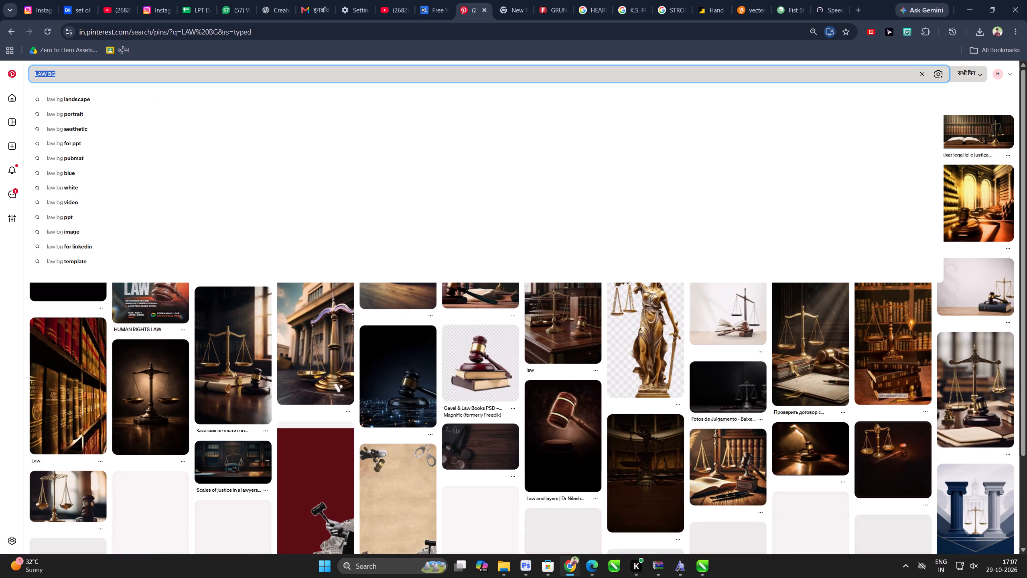
type("RIGHT TO PRI")
type("VACY")
key("space")
key("Return")
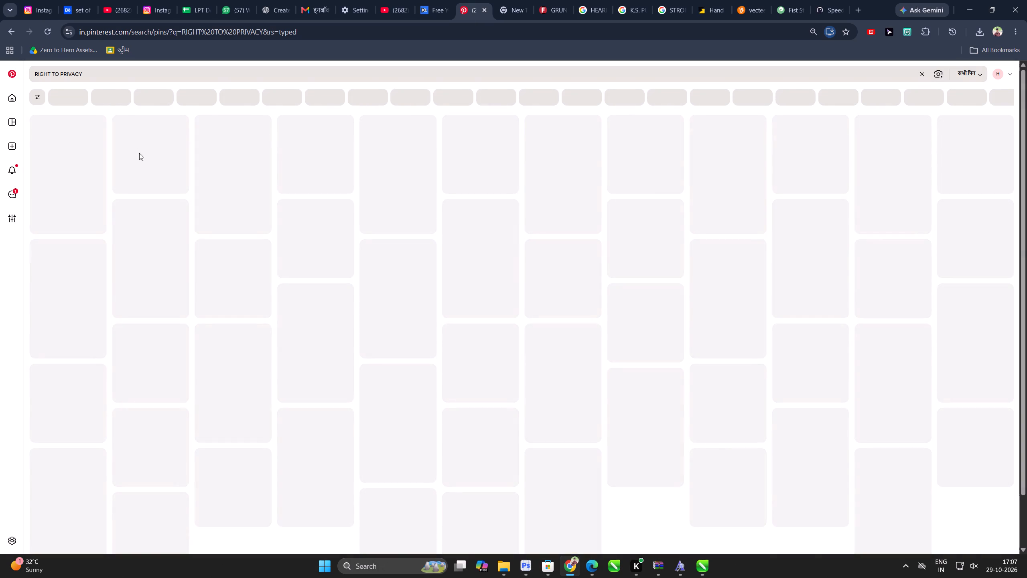
Search Google Images for RIGHT TO PRIVACY in a new browser tab and copy the orange illustration of a figure with a magnifying glass.
double_click(104, 67)
key("ctrl+a")
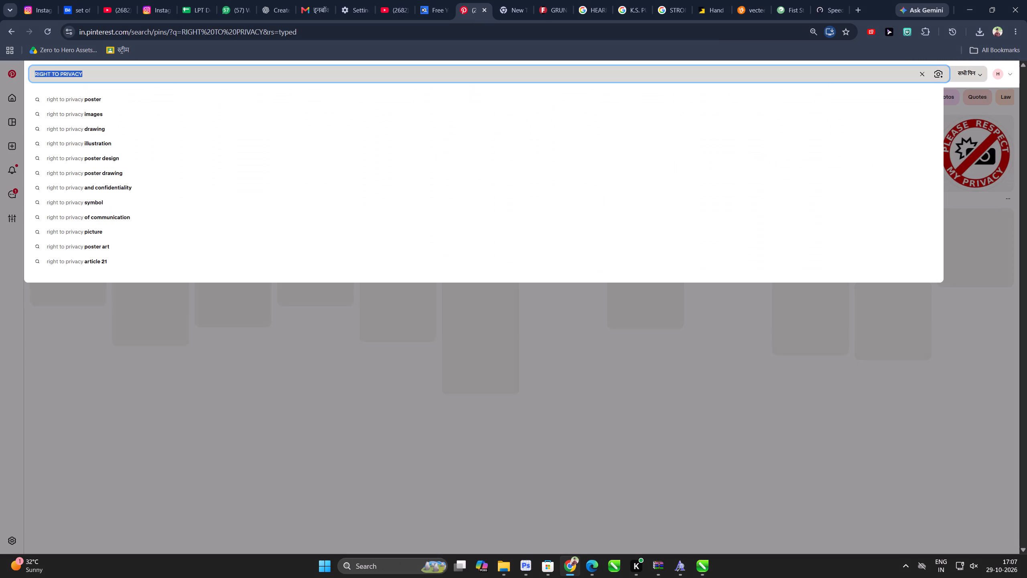
key("ctrl+x")
key("ctrl+c")
left_click(855, 7)
left_click(447, 208)
key("ctrl+v")
key("Return")
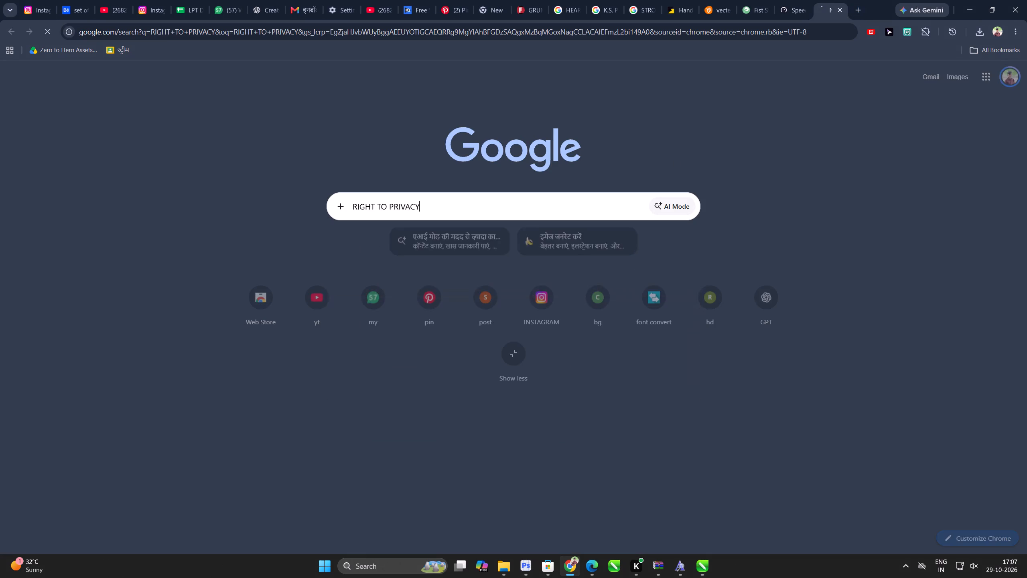
left_click(233, 118)
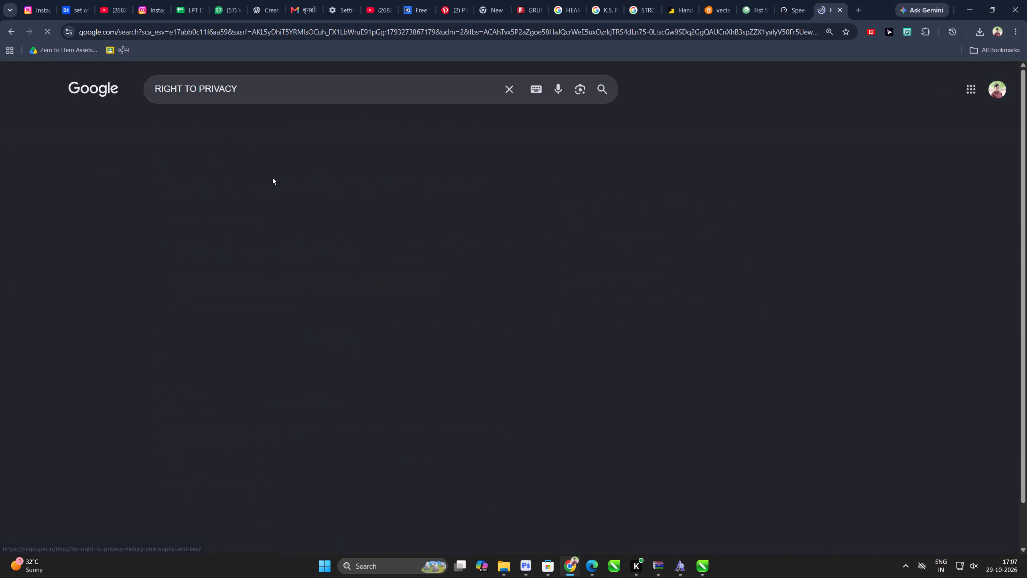
left_click(369, 200)
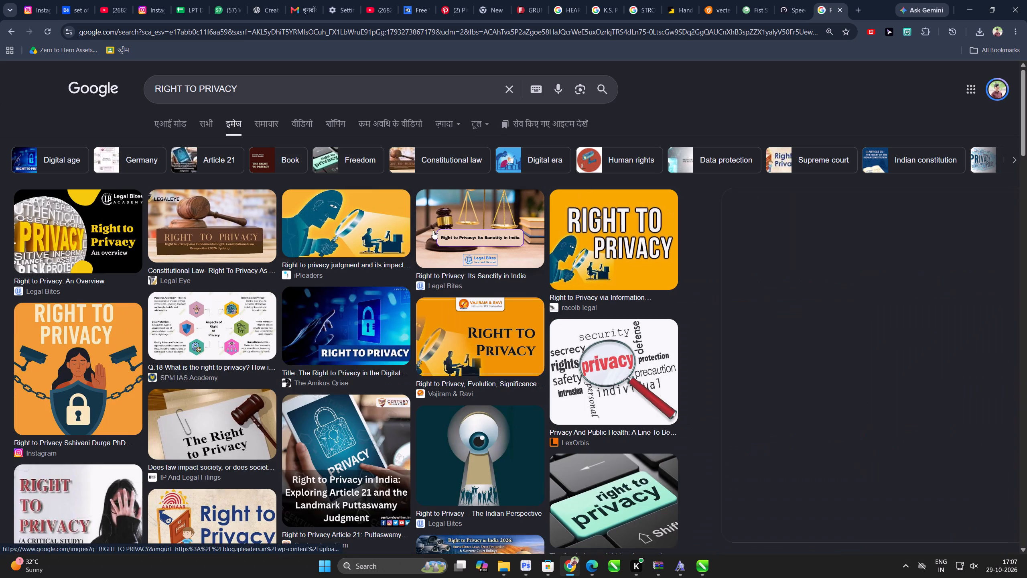
scroll(775, 322, "down", 1)
right_click(830, 246)
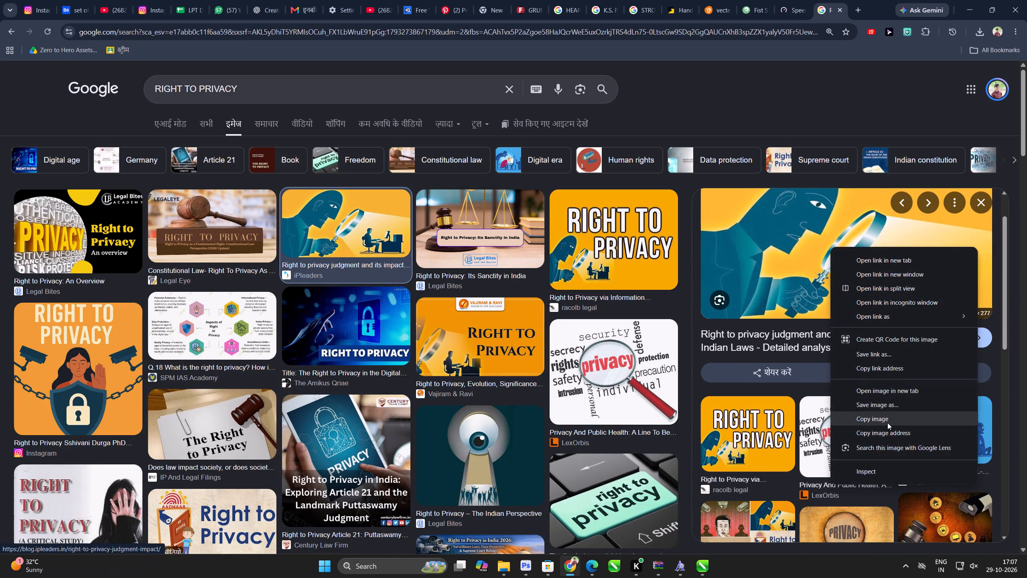
left_click(887, 423)
Paste the illustration into the Photoshop cover and scale it to about 350%, spanning the full width of the lower half.
key("alt+Tab")
key("ctrl+v")
scroll(485, 307, "down", 4)
left_click_drag(447, 328, 445, 360)
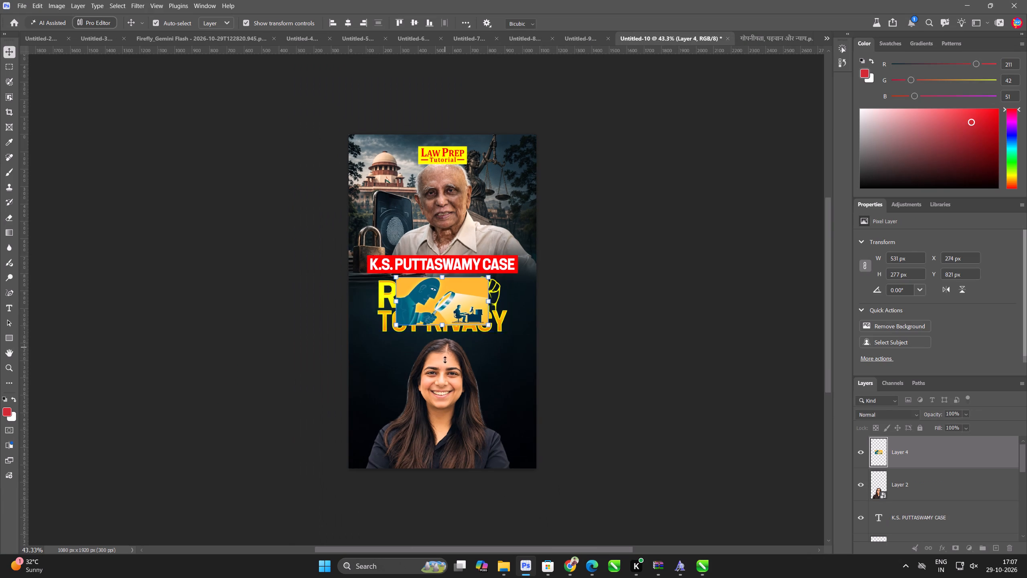
left_click_drag(445, 360, 446, 448)
left_click(451, 409)
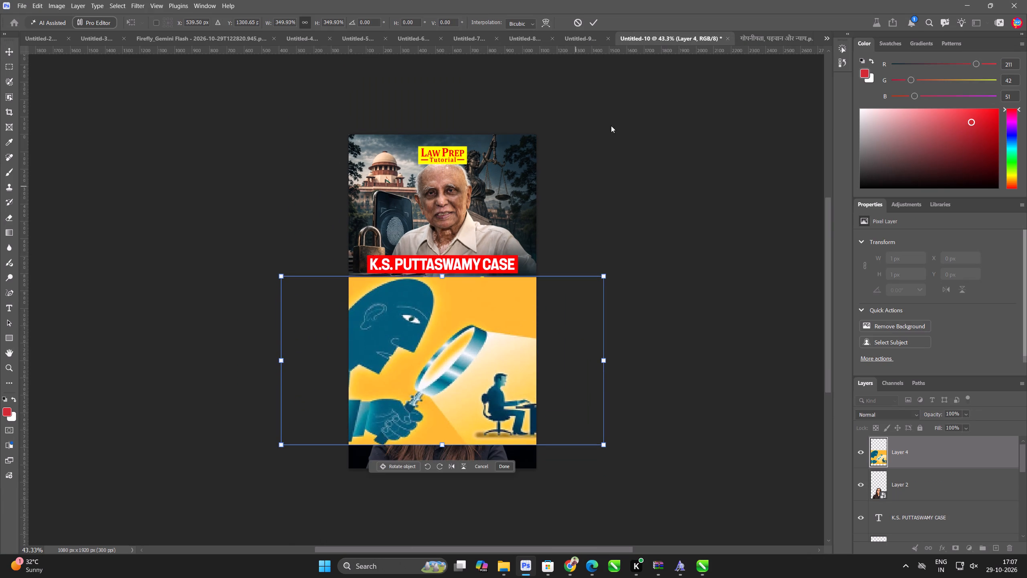
left_click(595, 22)
Set the illustration's blend mode to Overlay and move it down about 135 px to the cover's bottom edge.
left_click(884, 411)
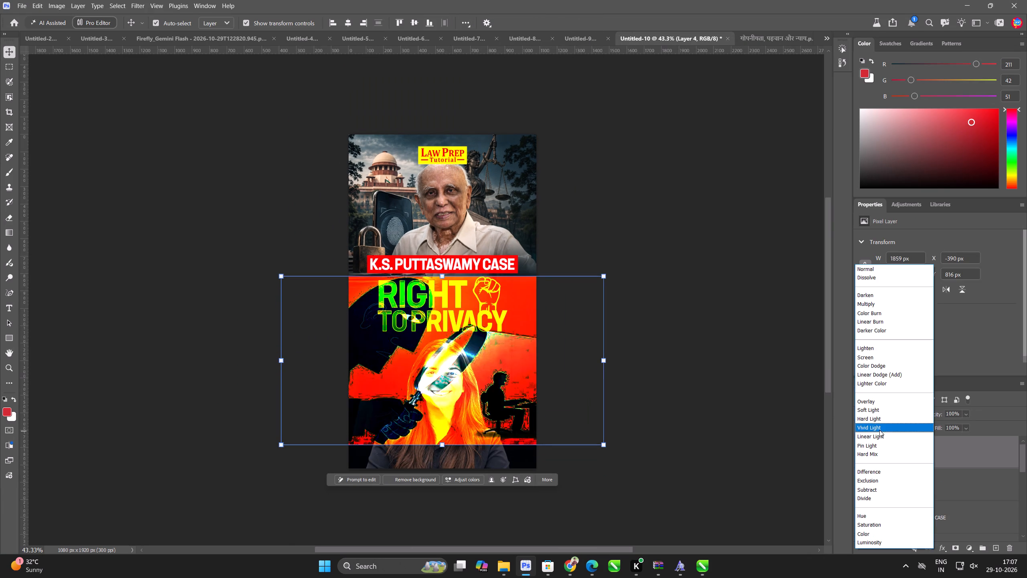
left_click(883, 404)
left_click_drag(522, 362, 523, 379)
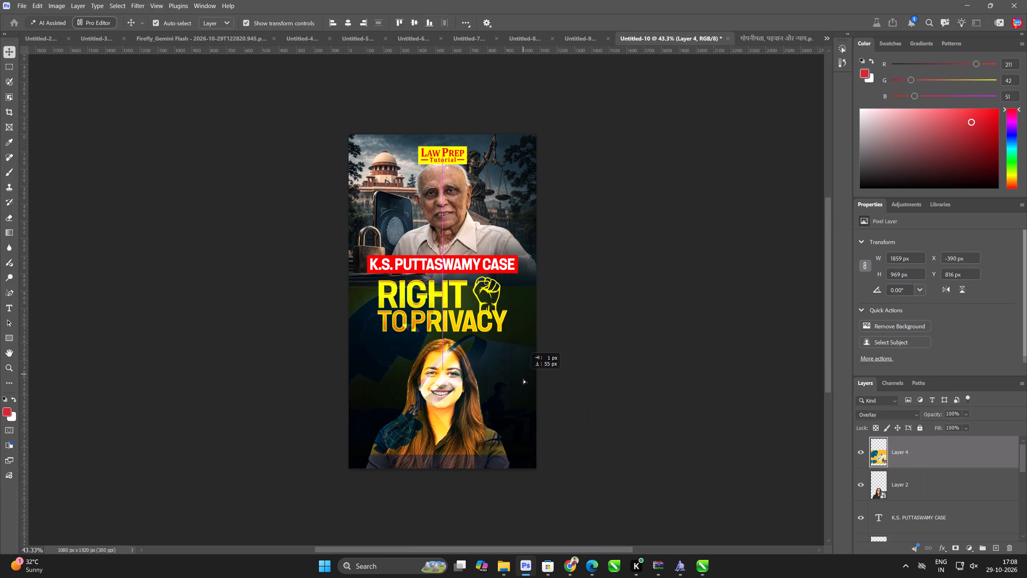
left_click_drag(523, 379, 523, 385)
Fade the illustration's upper edge with the Eraser, using a very large brush of about 1195 px.
key("e")
left_click_drag(605, 246, 621, 299)
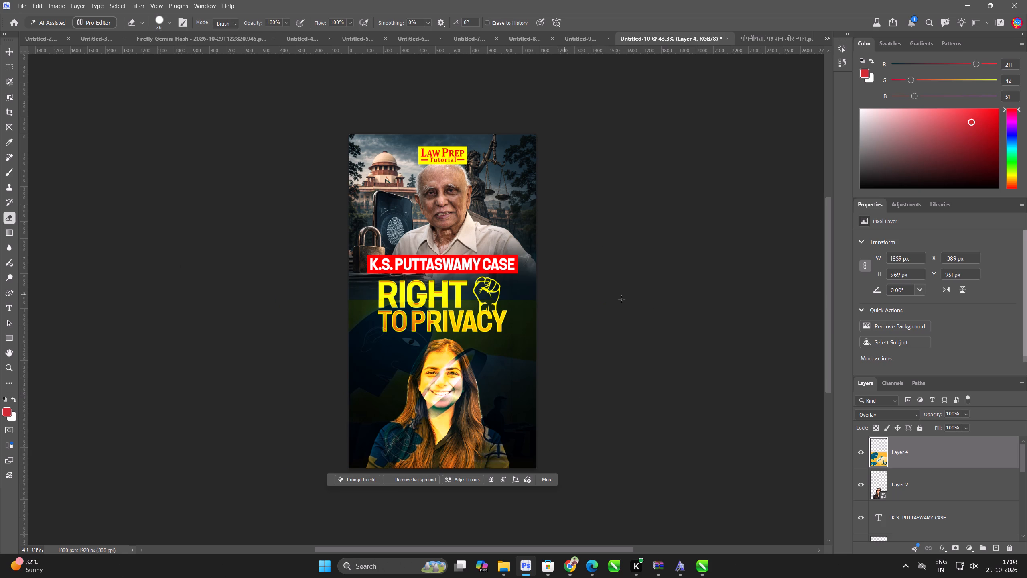
left_click_drag(621, 299, 319, 310)
key("ctrl+z")
right_click_drag(360, 286, 461, 72, "alt")
left_click_drag(671, 240, 0, 239)
Move the illustration layer beneath the woman's photo and the title elements, directly above the background image layer.
left_click_drag(922, 460, 921, 499)
left_click_drag(903, 485, 909, 557)
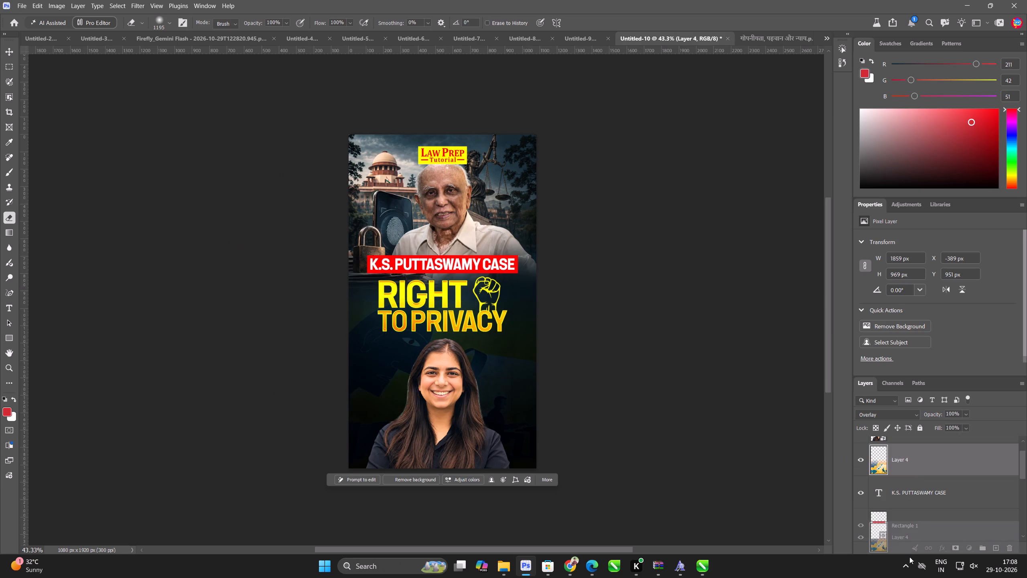
left_click_drag(909, 557, 913, 506)
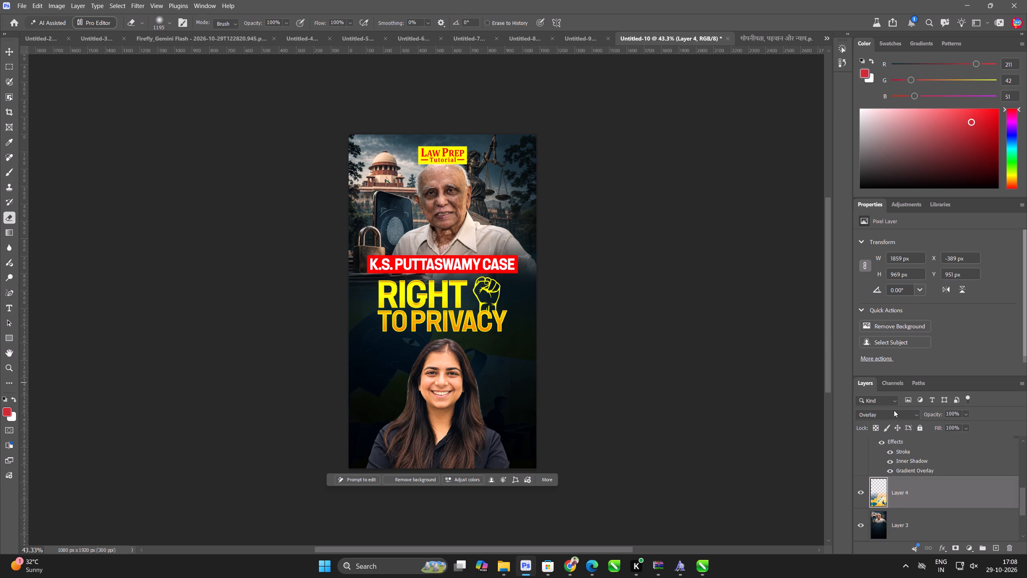
Set the illustration's blend mode to Luminosity and its opacity to 9%.
left_click_drag(894, 414, 894, 419)
left_click(895, 539)
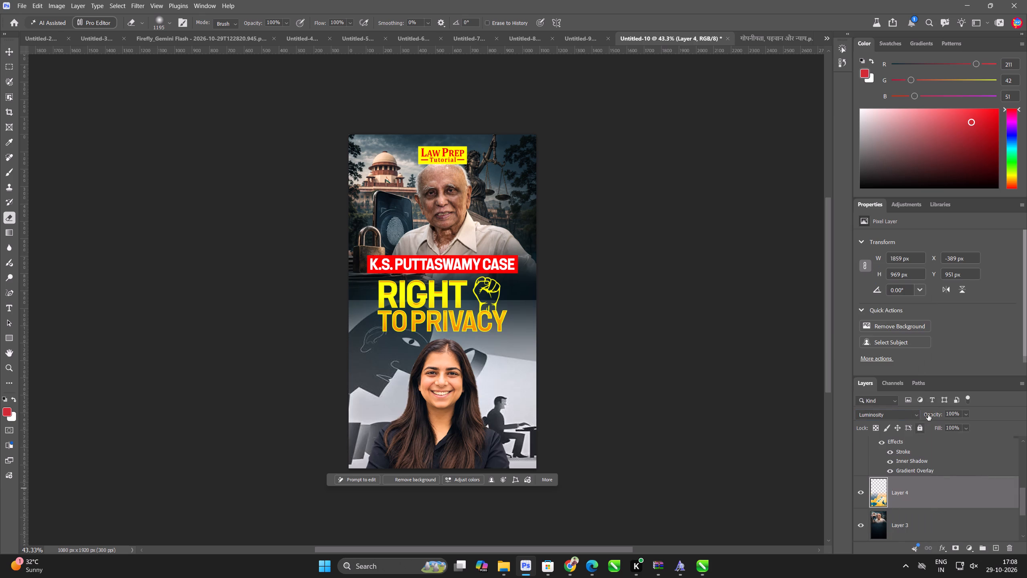
left_click_drag(933, 415, 876, 416)
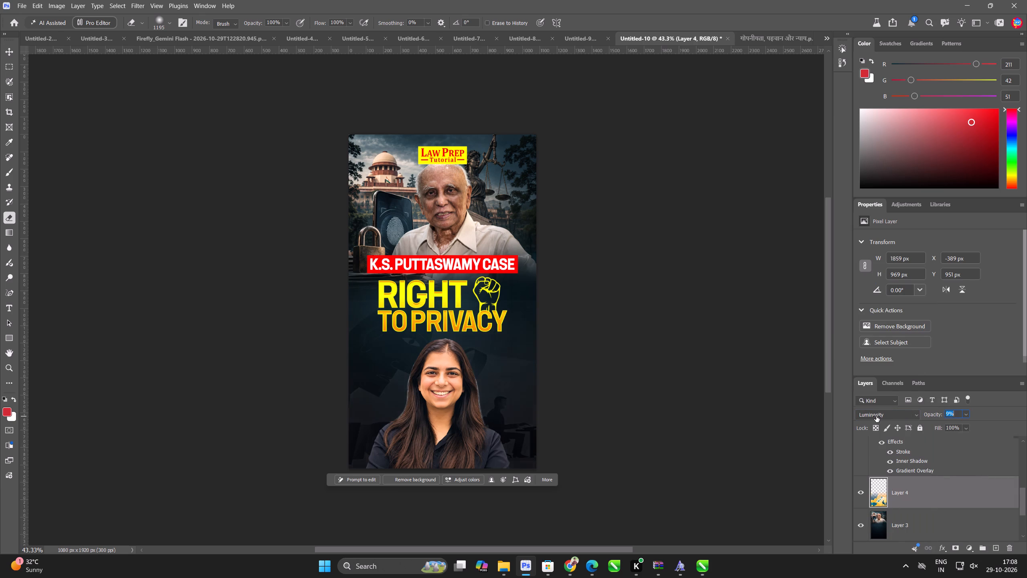
left_click_drag(876, 416, 876, 417)
Browse more RIGHT TO PRIVACY images in the browser and preview the keyhole-eye picture, then return to the Photoshop cover.
key("alt+Tab")
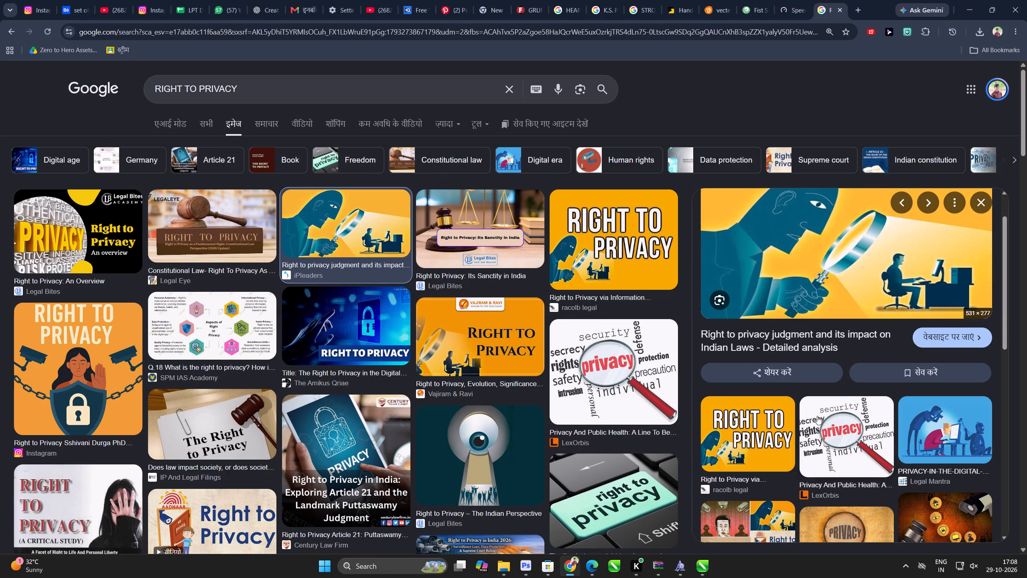
scroll(537, 357, "down", 3)
left_click(494, 299)
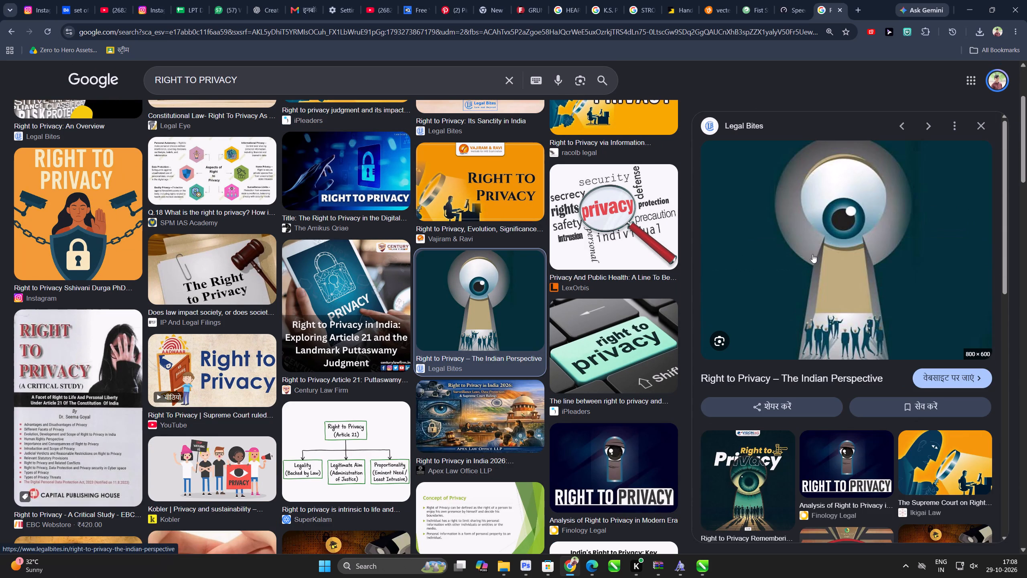
left_click(966, 1)
Move the background image with the elderly man down by about 22 px, leaving his head just below the logo.
scroll(469, 243, "up", 2)
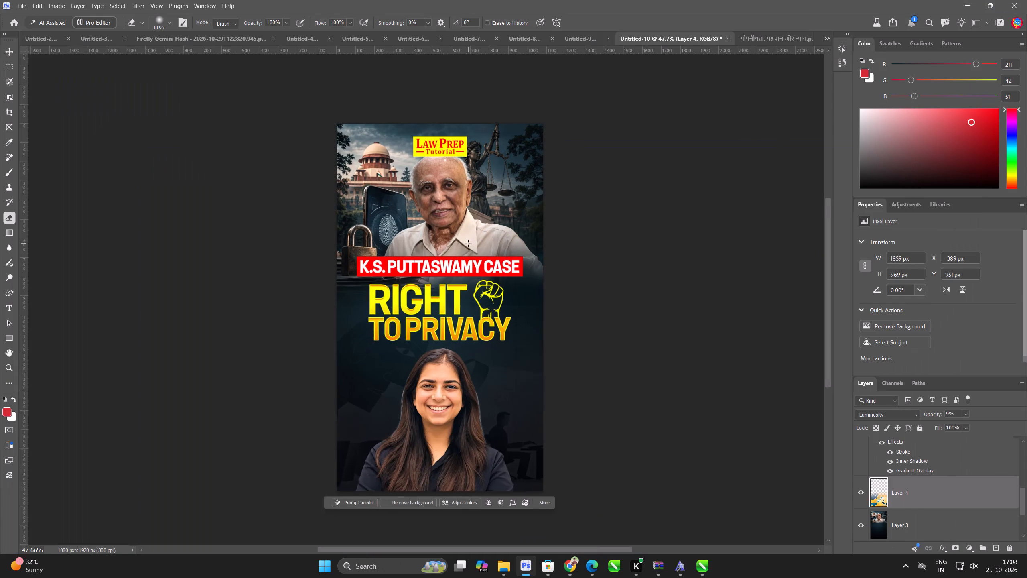
scroll(468, 244, "up", 1)
left_click(14, 53)
left_click(71, 153)
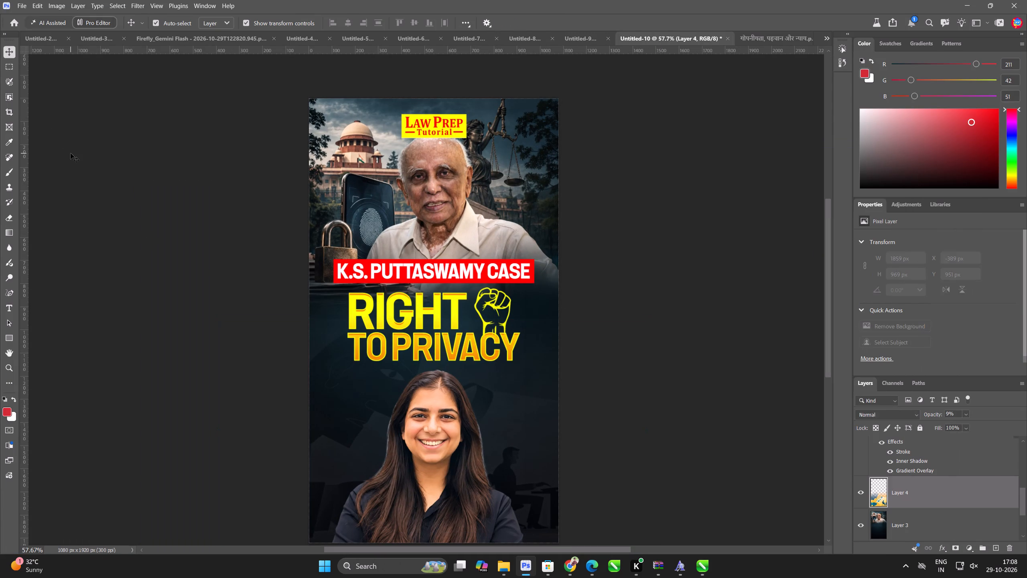
left_click_drag(427, 158, 426, 163)
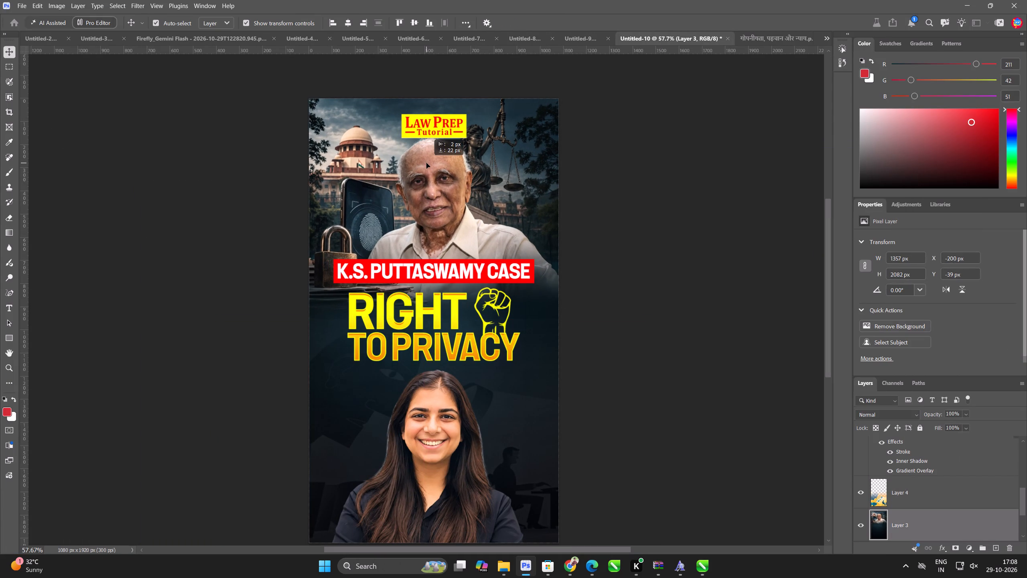
left_click_drag(426, 163, 426, 164)
Stamp all layers of the cover into one merged layer on top and convert it to a smart object.
key("ctrl+alt+a")
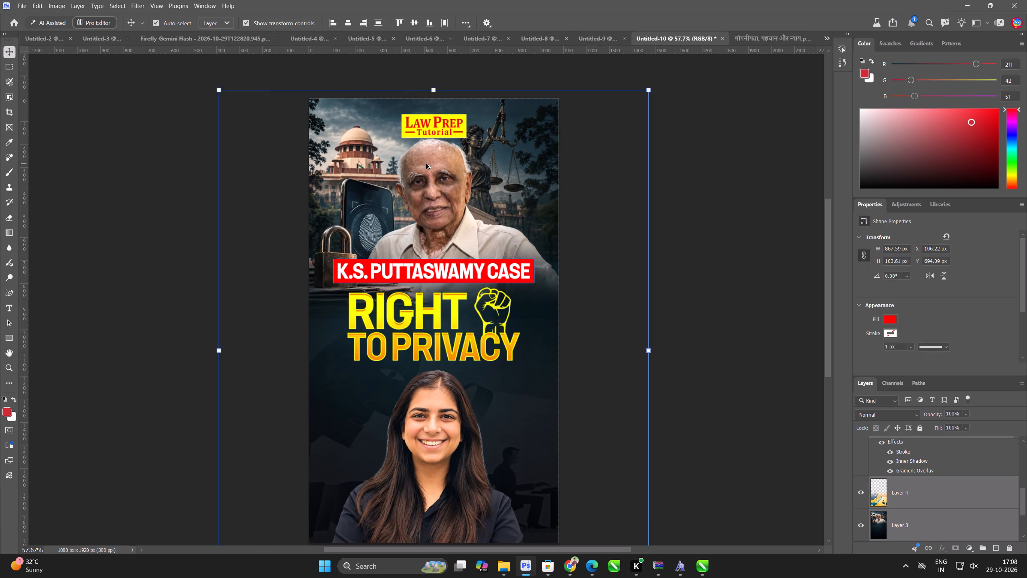
key("ctrl+alt+shift+e")
key("ctrl+alt+q")
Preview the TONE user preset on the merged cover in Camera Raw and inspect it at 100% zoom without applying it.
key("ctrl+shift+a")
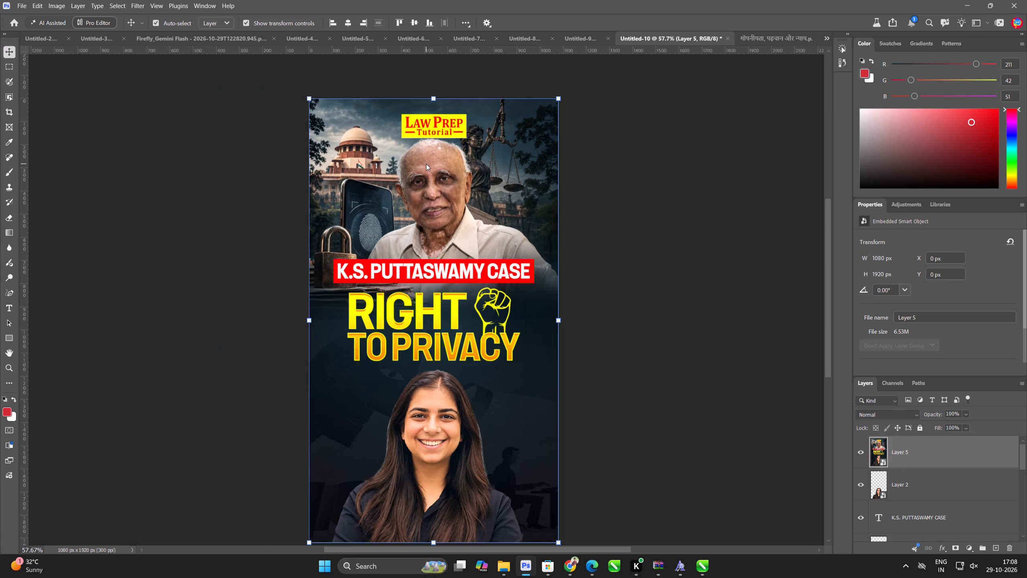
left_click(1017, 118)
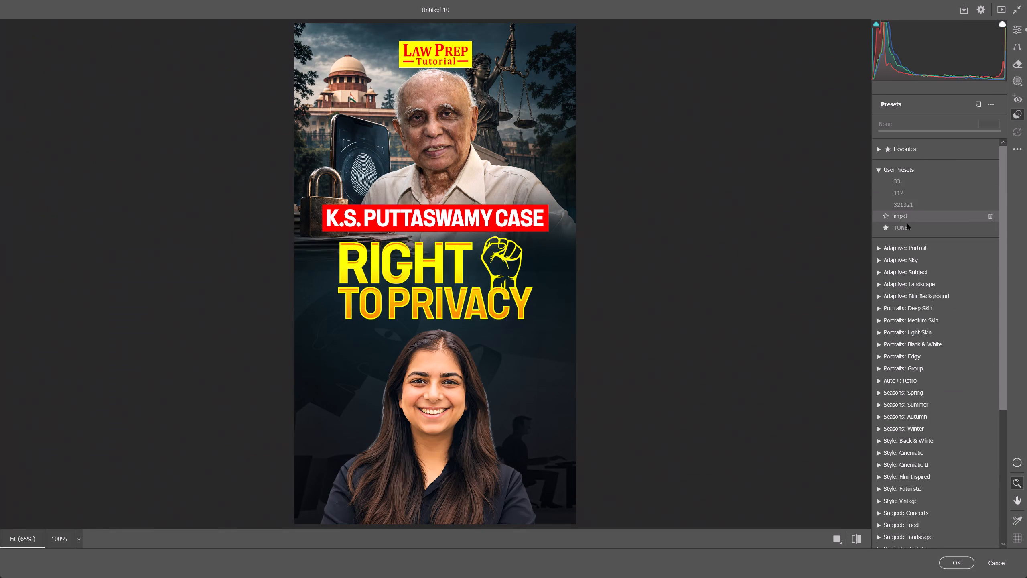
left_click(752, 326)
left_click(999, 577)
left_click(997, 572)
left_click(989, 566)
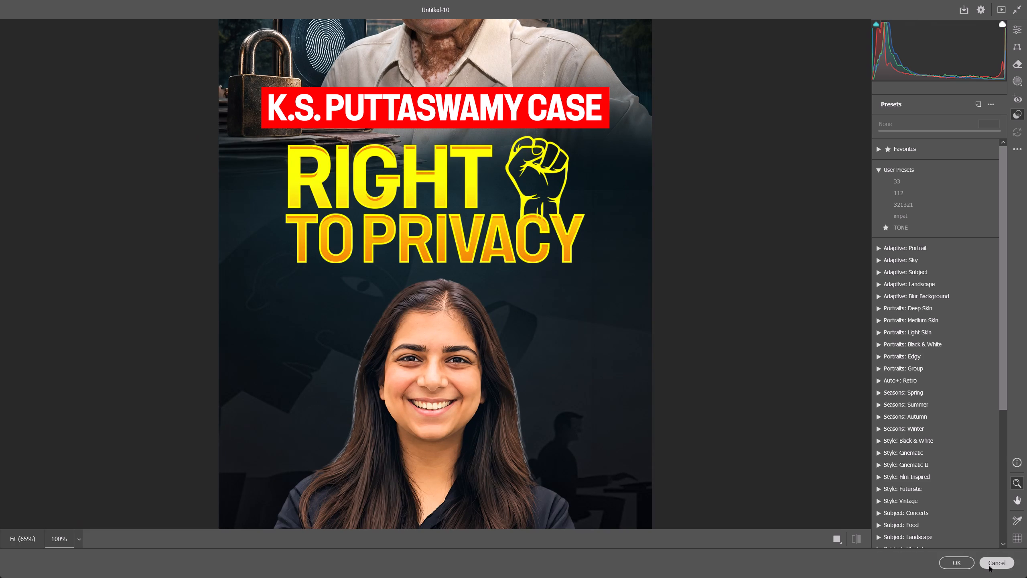
Undo the smart object conversion and the stamped merged layer, and select the smiling woman's portrait layer.
key("ctrl+z")
left_click(671, 392)
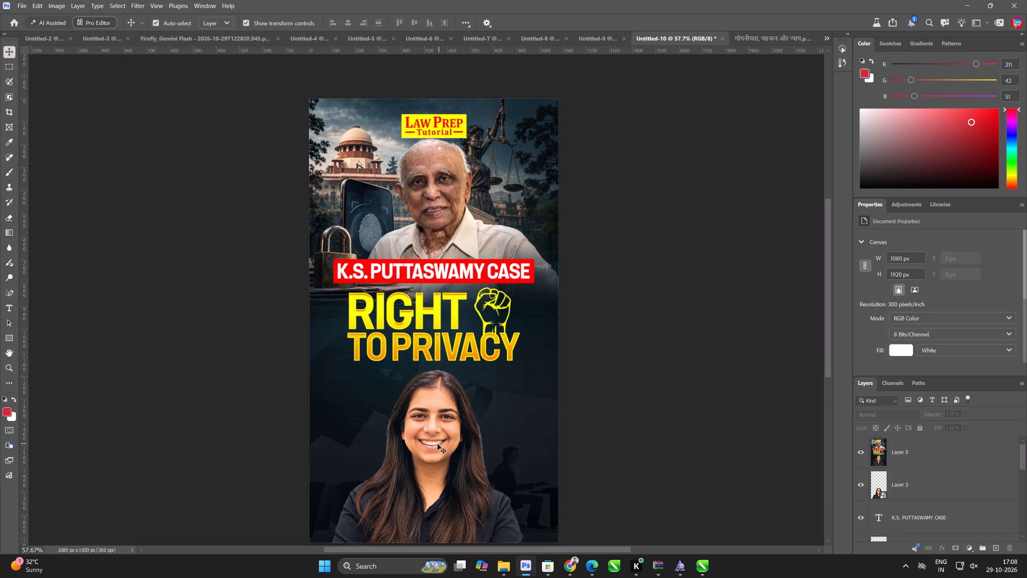
left_click(438, 444)
key("ctrl+z")
left_click(458, 456)
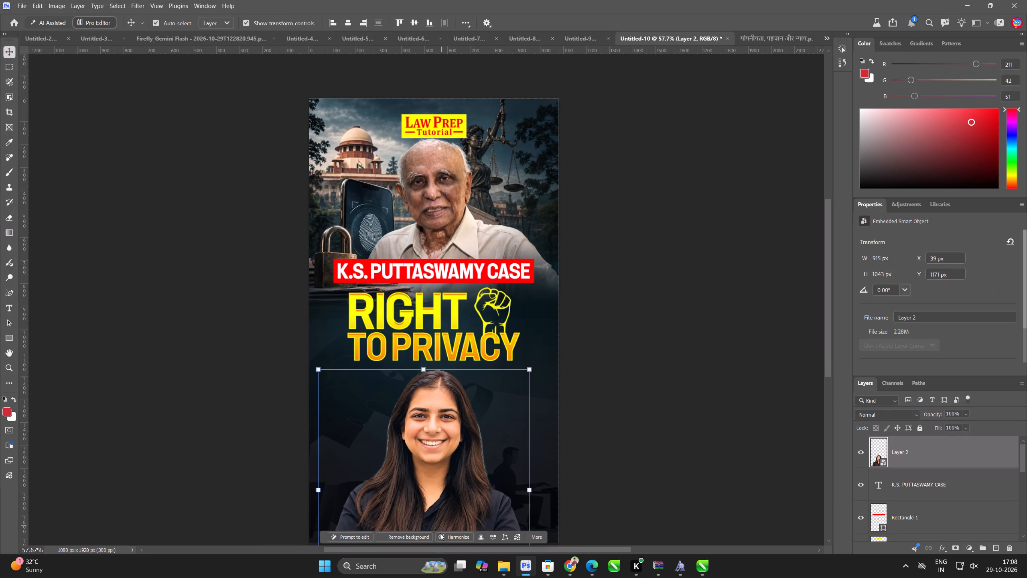
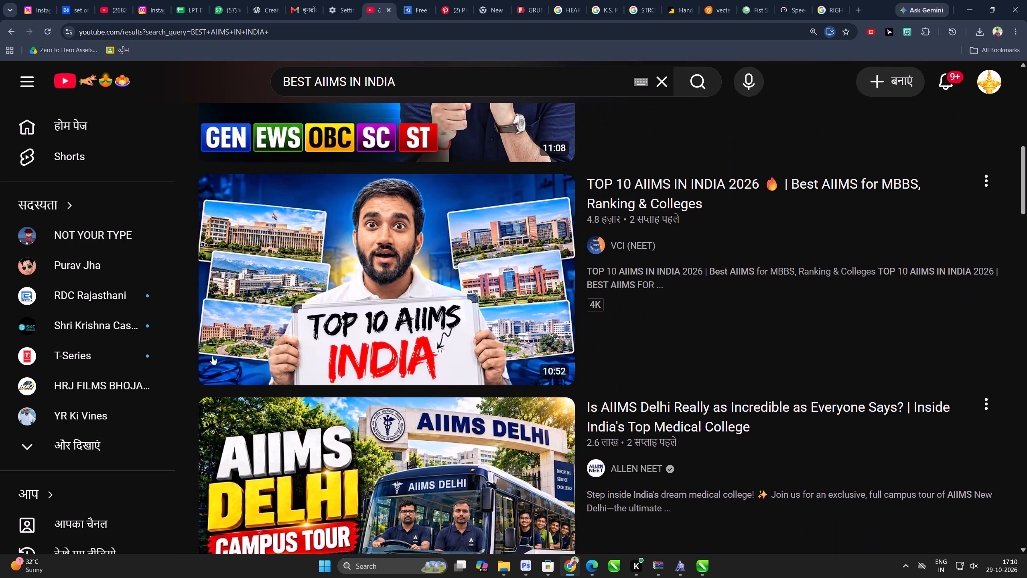
Copy the share link of the VCI (NEET) video "TOP 10 AIIMS IN INDIA 2026" from the YouTube search results.
left_click(986, 177)
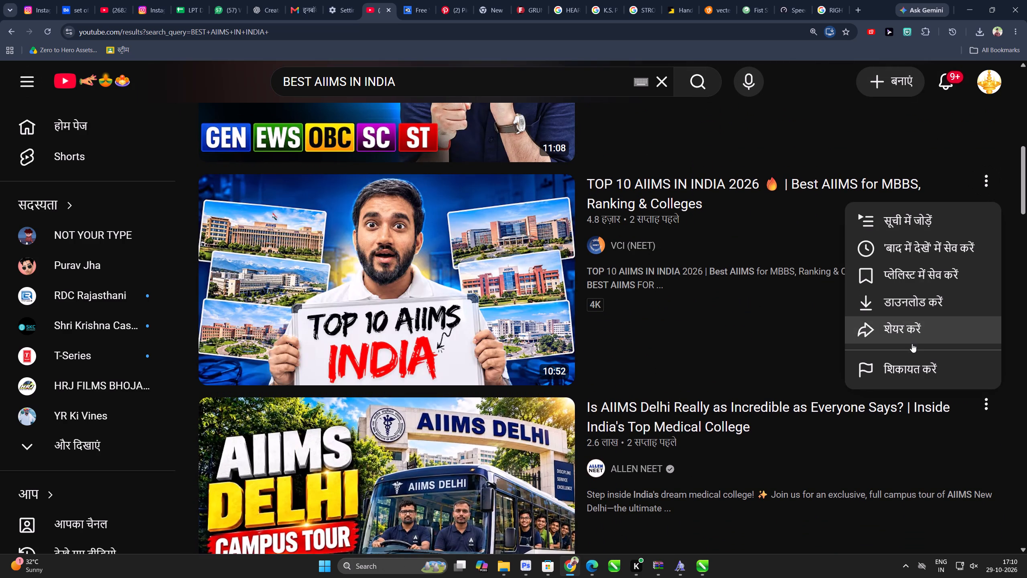
left_click(913, 334)
left_click(632, 395)
left_click_drag(672, 136, 679, 140)
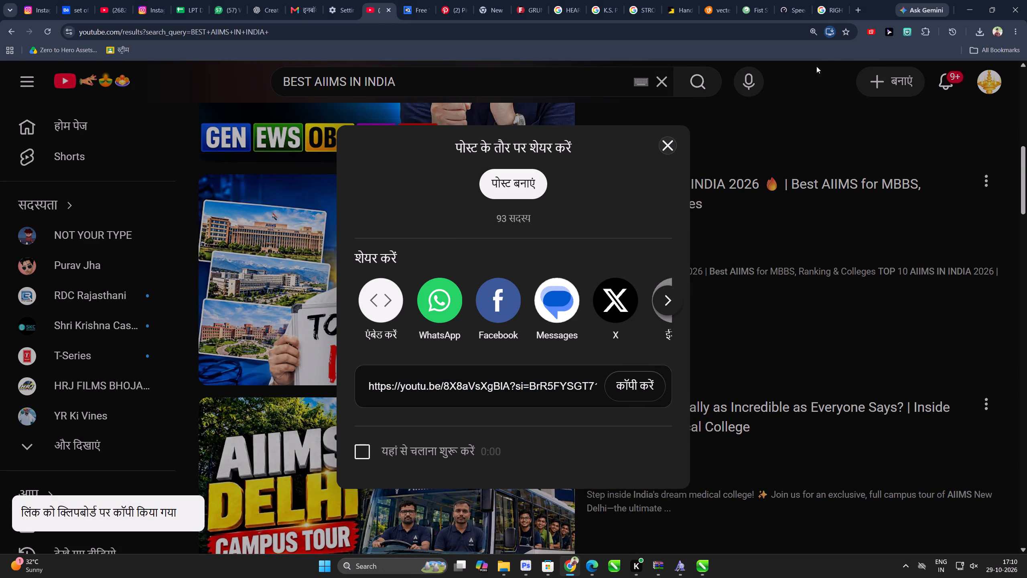
Search Google for "yt thumbnail downloader" in a new browser tab.
left_click(863, 3)
left_click(461, 200)
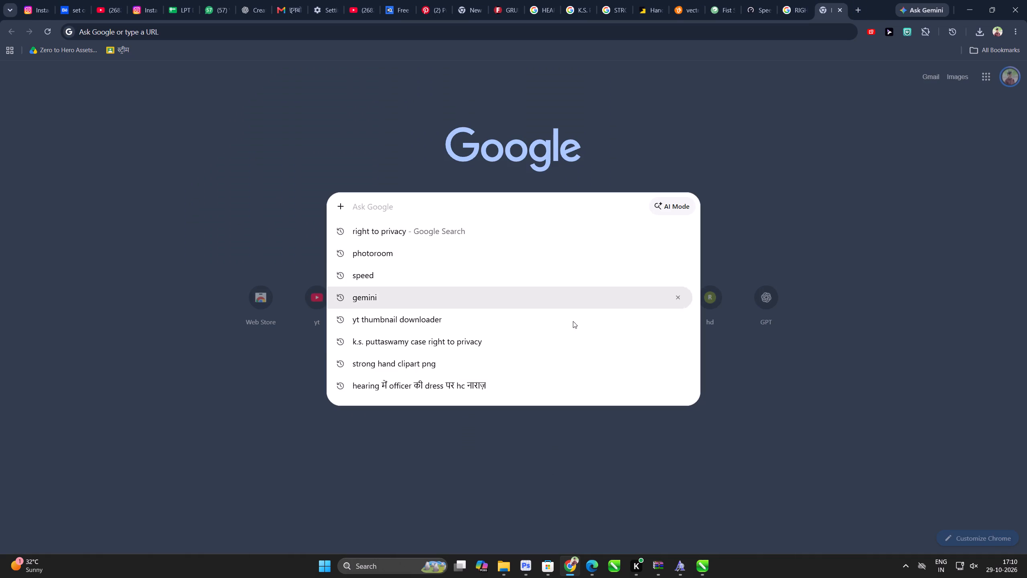
type("YT THU")
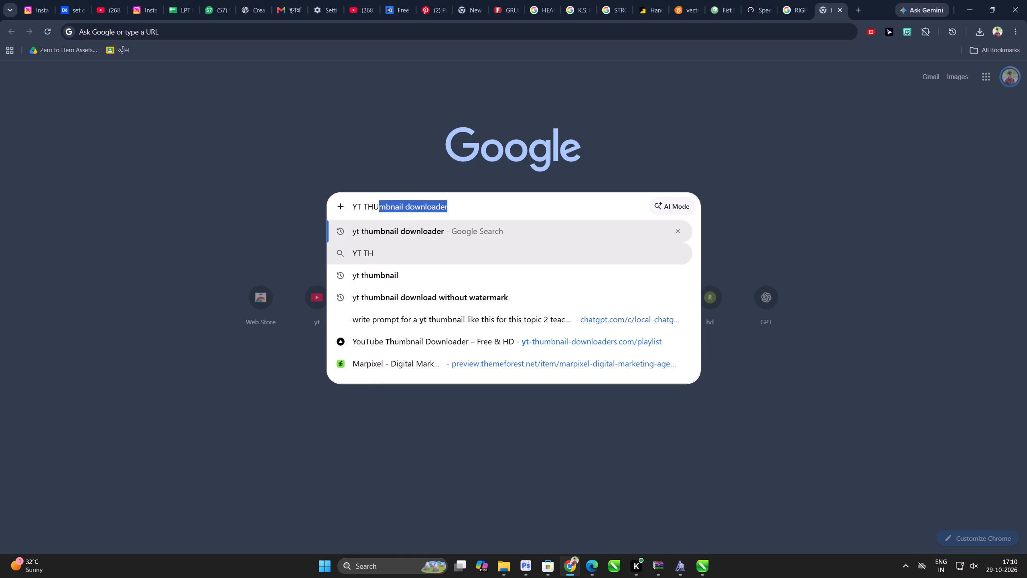
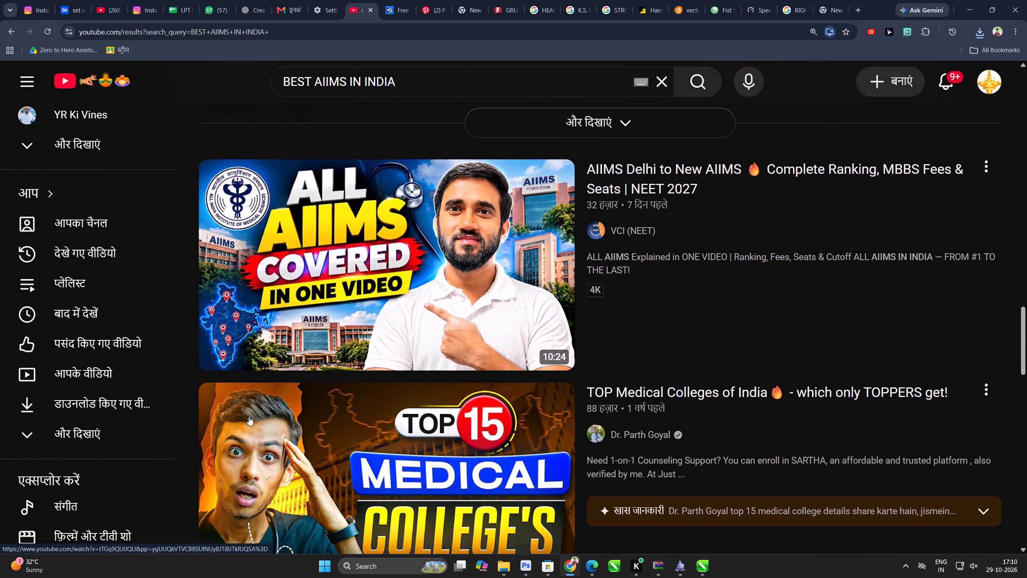
Look through the YouTube results for "BEST AIIMS IN INDIA" and examine the video thumbnails as design references.
scroll(249, 417, "down", 13)
scroll(249, 417, "up", 7)
scroll(249, 417, "down", 5)
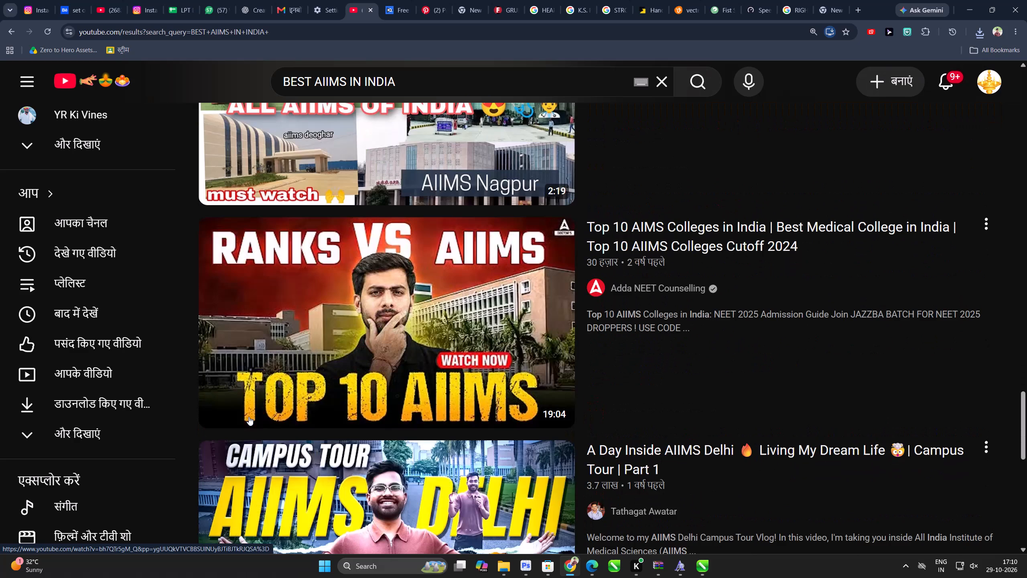
scroll(588, 353, "down", 9)
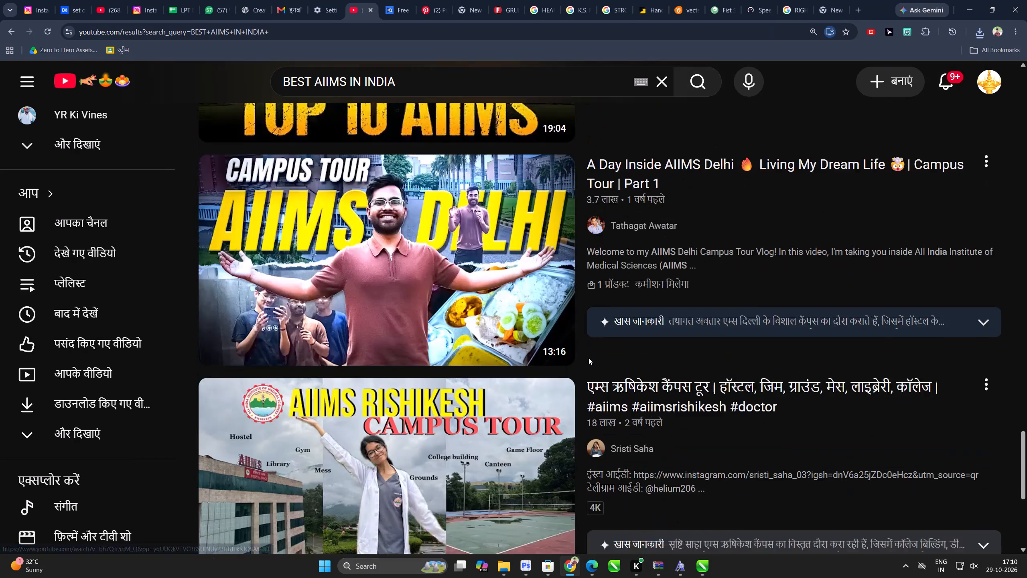
scroll(589, 358, "down", 3)
scroll(580, 393, "down", 10)
scroll(838, 414, "down", 10)
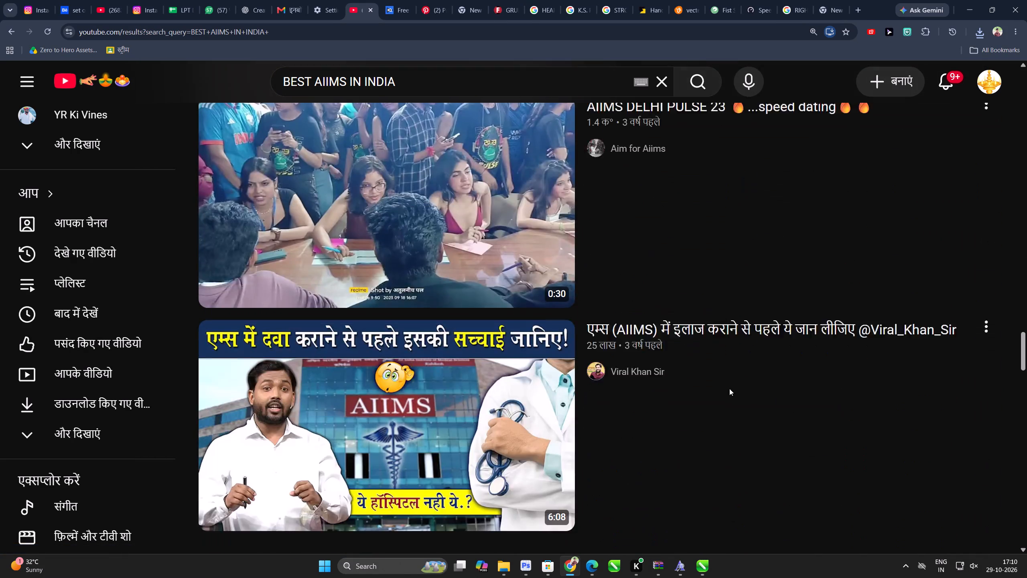
scroll(729, 389, "down", 20)
scroll(747, 408, "down", 5)
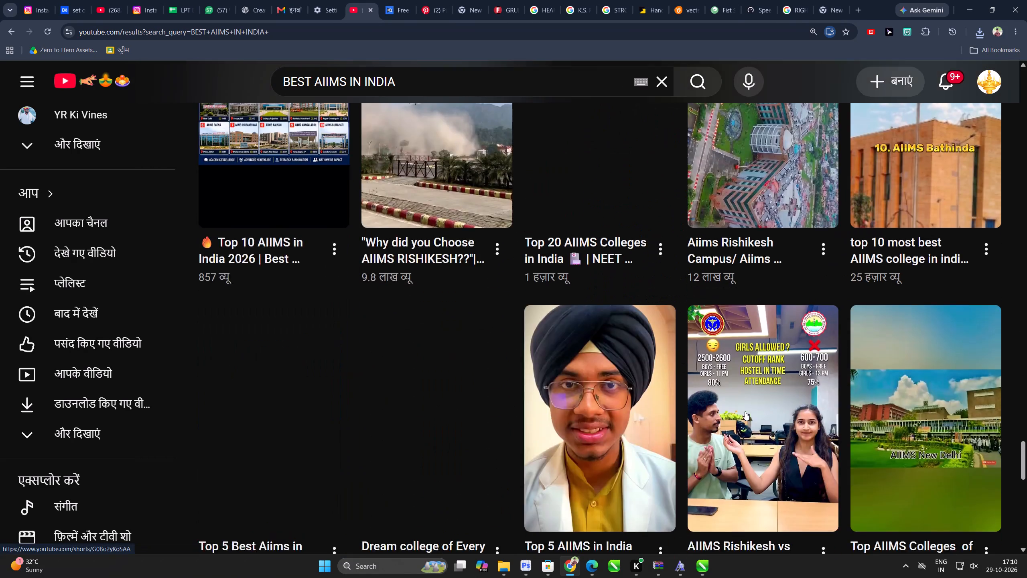
scroll(745, 411, "down", 10)
scroll(629, 416, "down", 17)
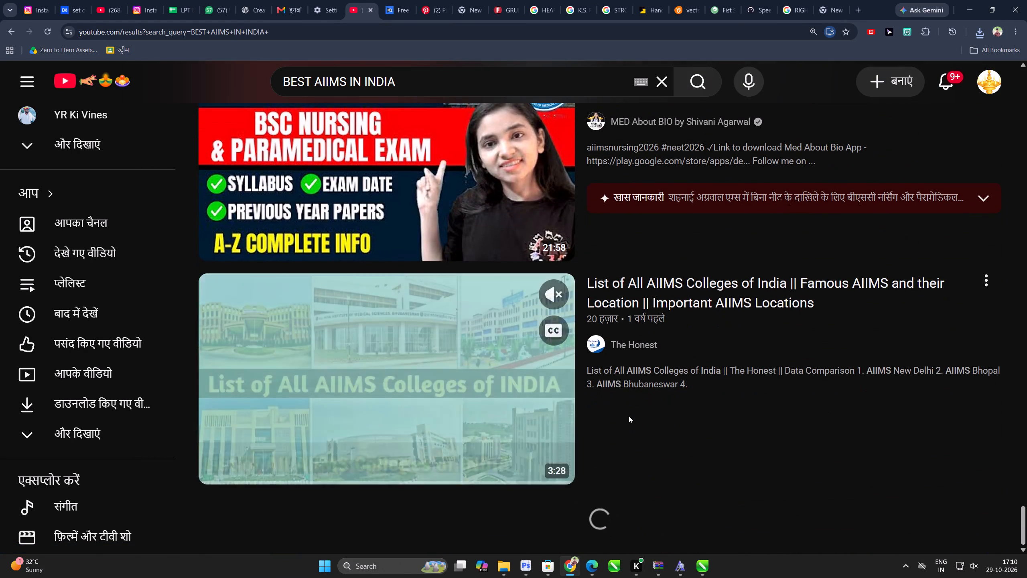
Change the YouTube query to IIT colleges and search for the suggestion "top 10 best iit in india".
left_click_drag(344, 84, 323, 82)
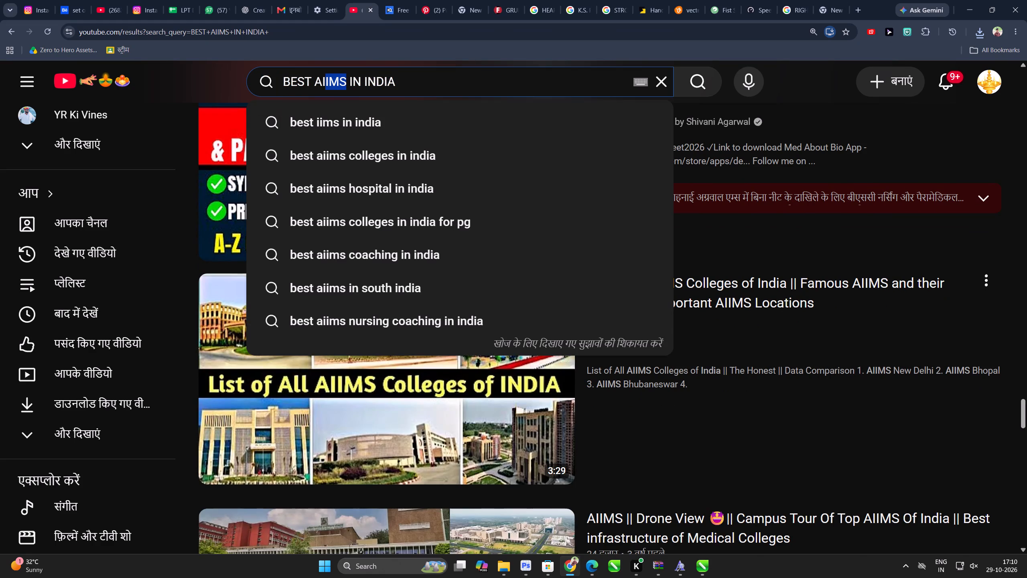
left_click_drag(323, 82, 317, 82)
type("IIT C")
left_click(313, 164)
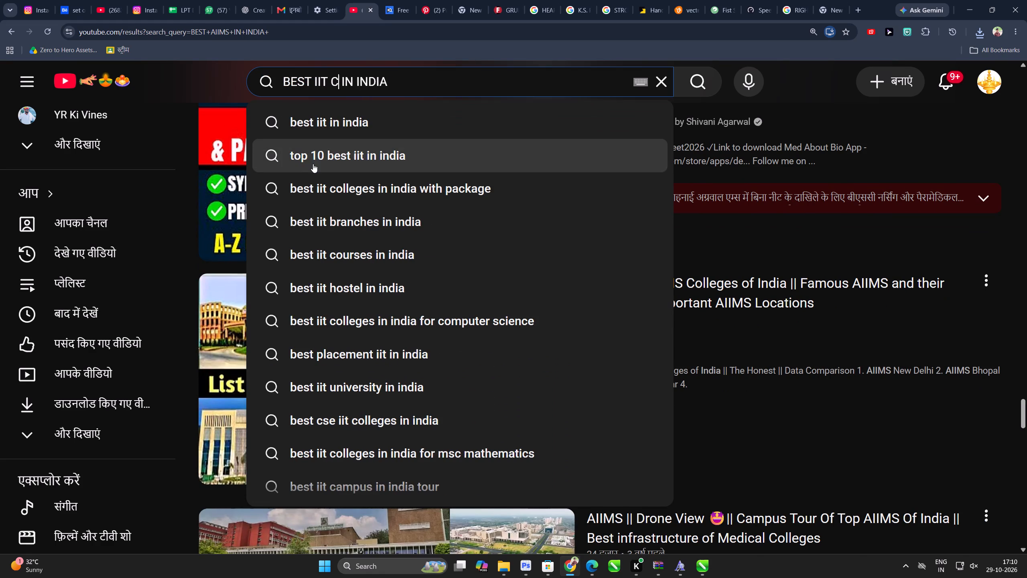
Examine the video thumbnails in the "top 10 best iit in india" results.
scroll(215, 194, "down", 9)
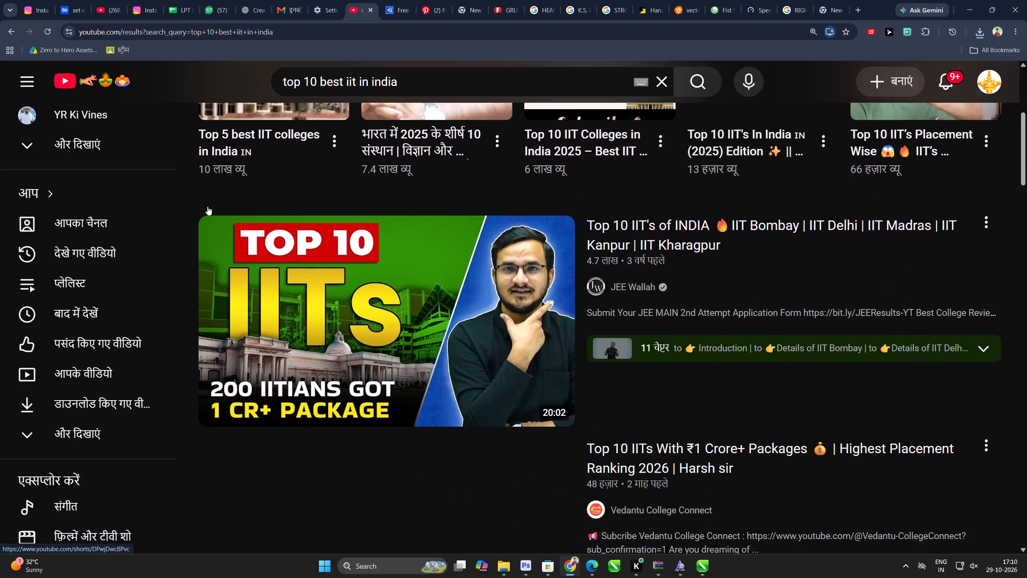
scroll(207, 206, "down", 7)
scroll(207, 206, "up", 6)
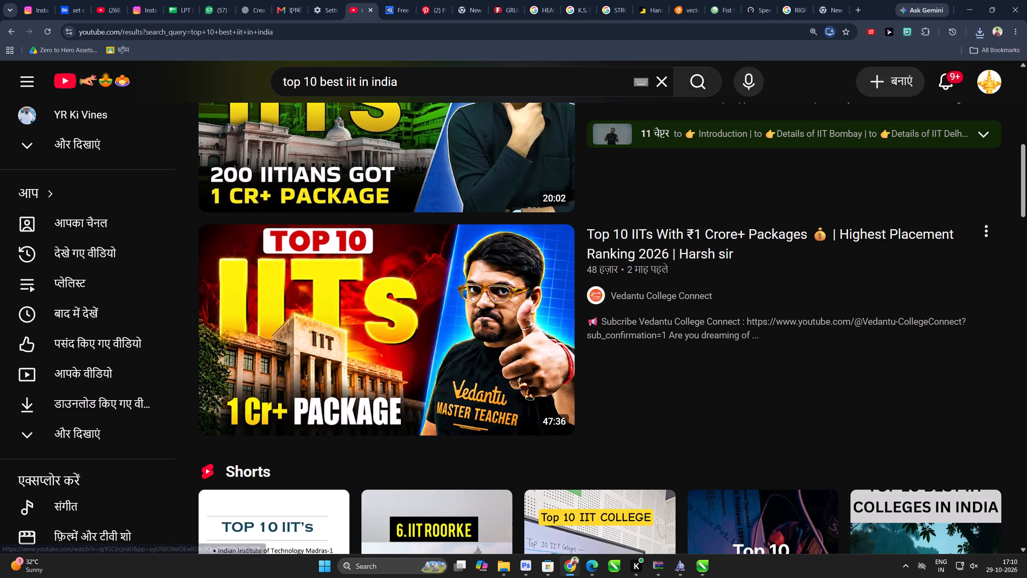
Change the YouTube query to "top best iit in india" and run the search.
left_click(317, 81)
key("BackSpace")
key("BackSpace")
key("BackSpace")
key("Return")
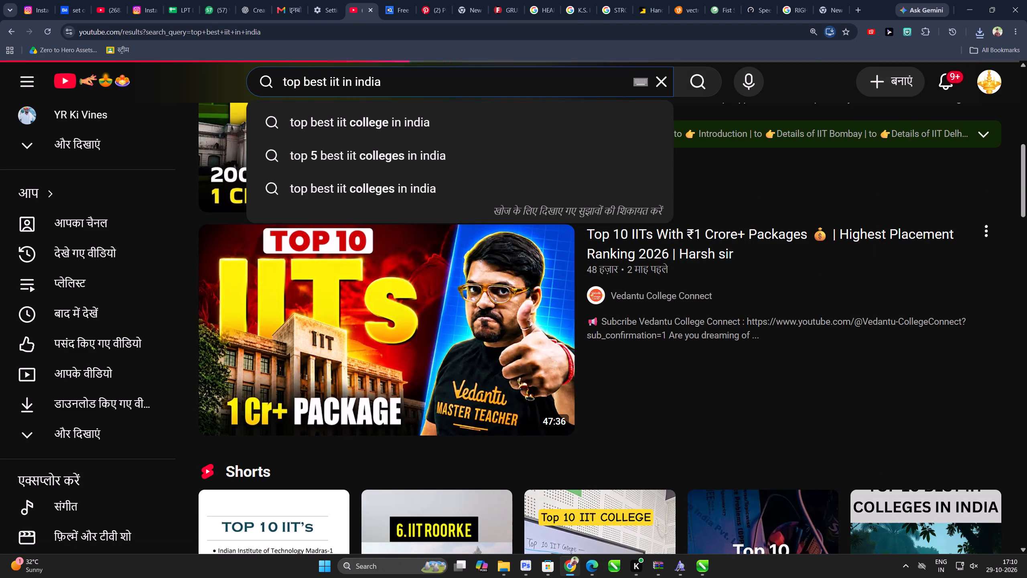
left_click(467, 71)
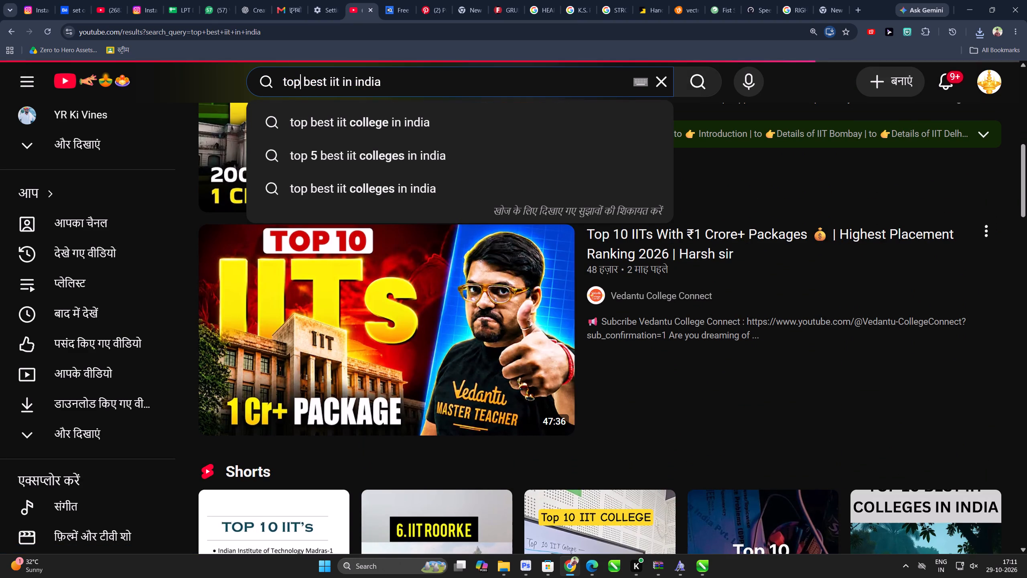
Examine the video and Shorts thumbnails in the "top best iit in india" results for design references.
scroll(448, 165, "down", 20)
scroll(448, 165, "down", 3)
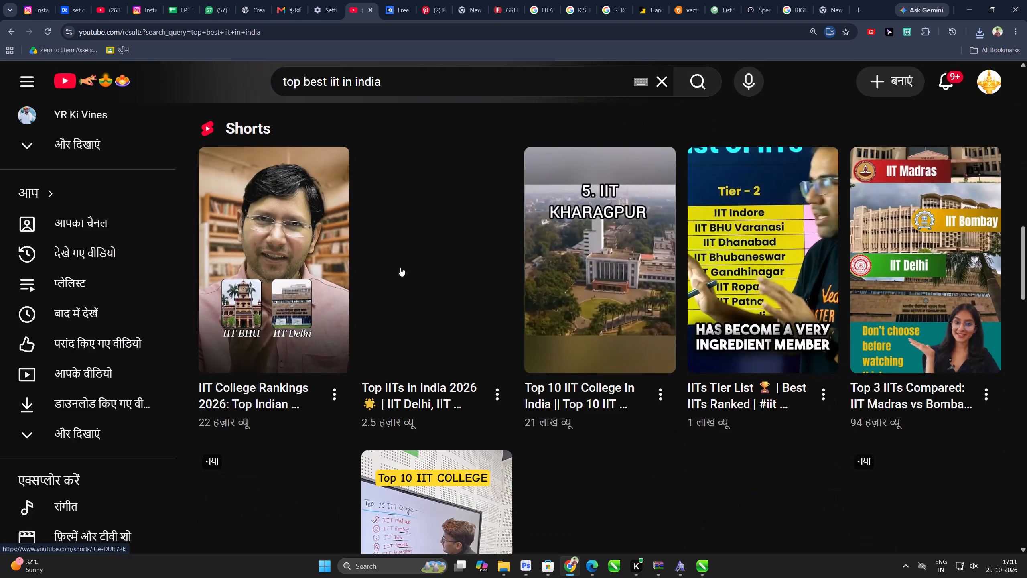
scroll(400, 267, "down", 14)
scroll(421, 352, "up", 2)
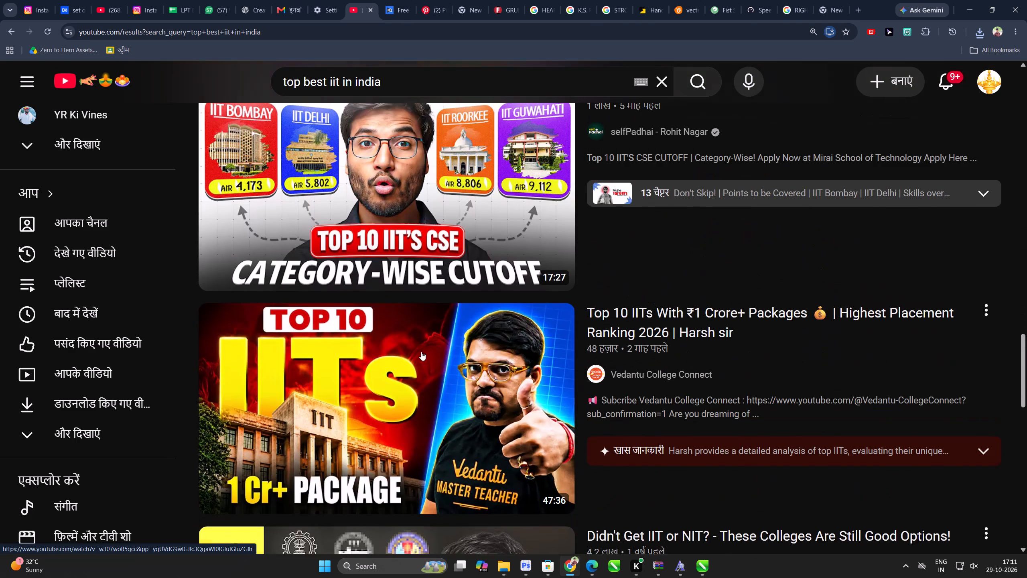
scroll(869, 229, "up", 2)
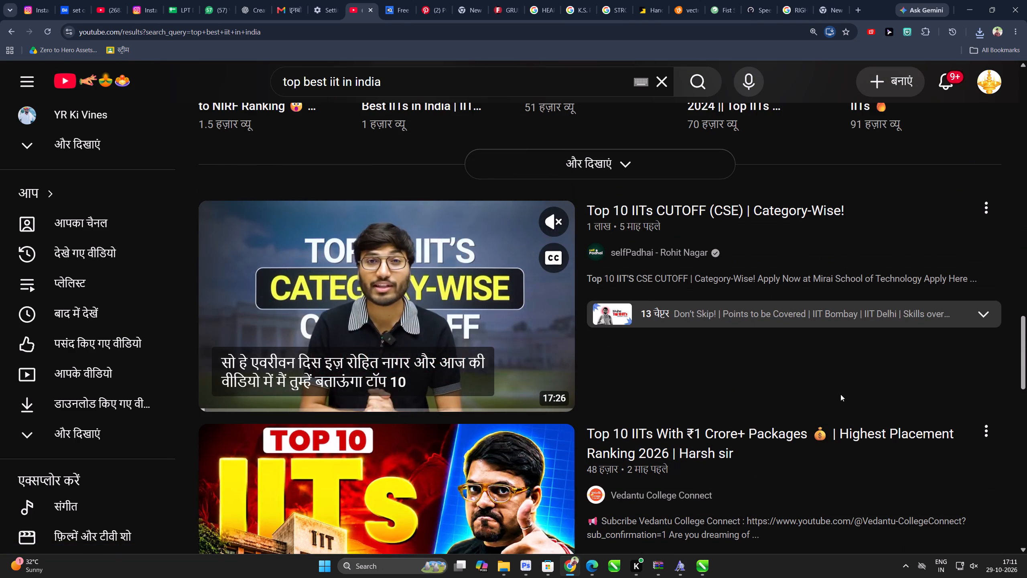
scroll(540, 343, "down", 2)
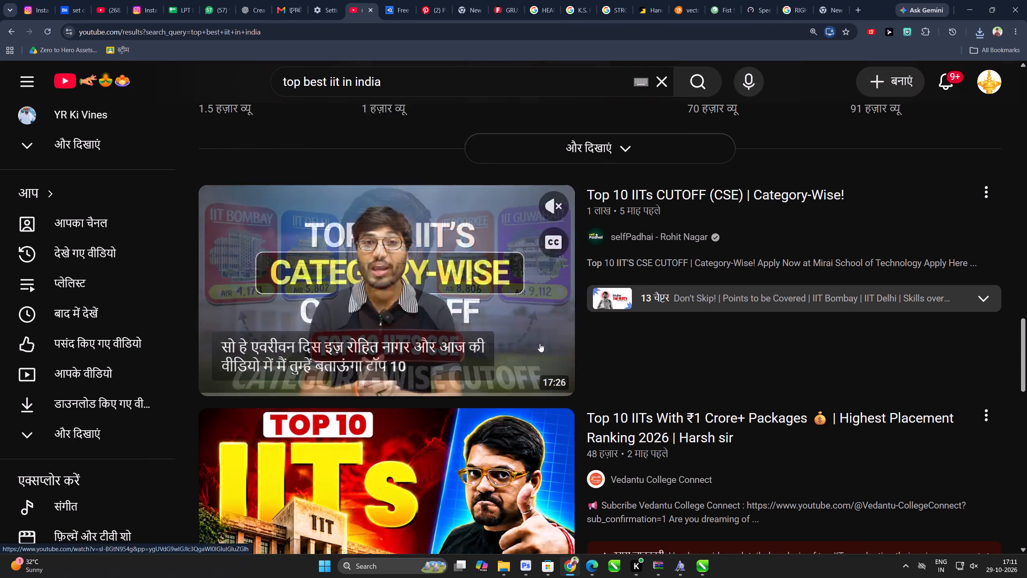
scroll(540, 343, "down", 12)
scroll(526, 368, "up", 7)
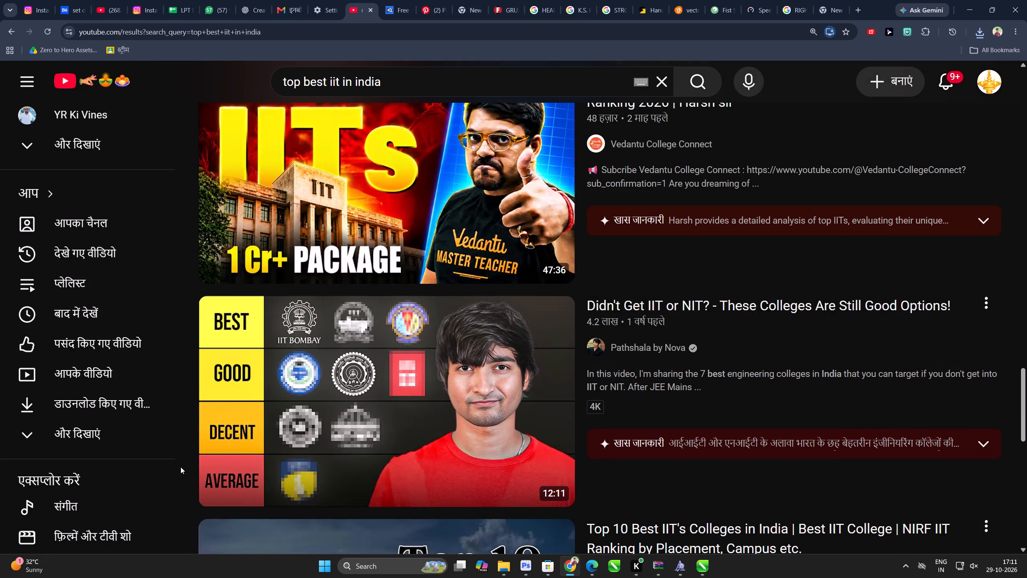
scroll(181, 467, "up", 2)
scroll(181, 467, "down", 14)
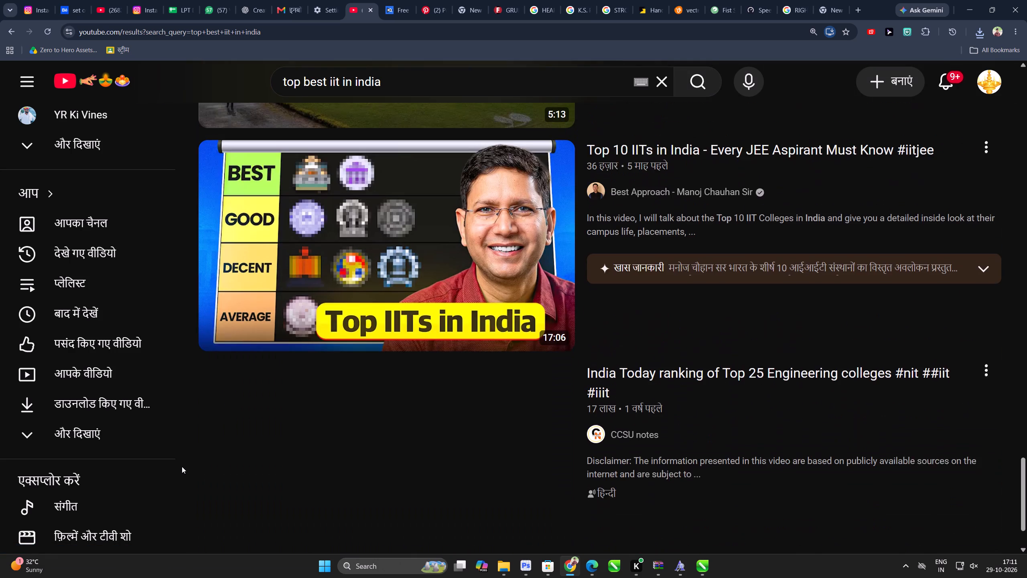
scroll(182, 466, "down", 13)
scroll(182, 466, "up", 1)
scroll(182, 466, "down", 13)
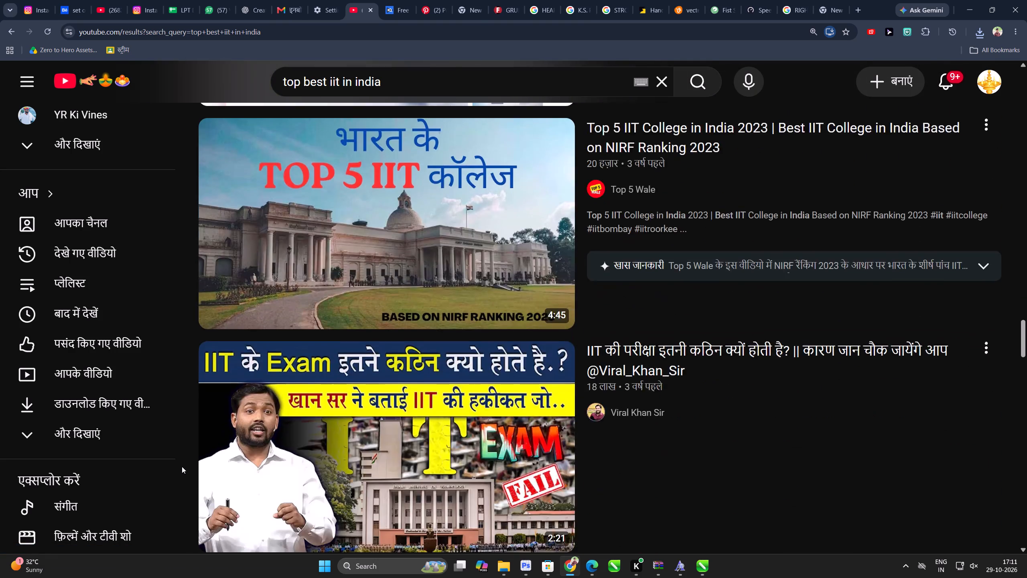
scroll(182, 466, "down", 20)
scroll(182, 466, "down", 11)
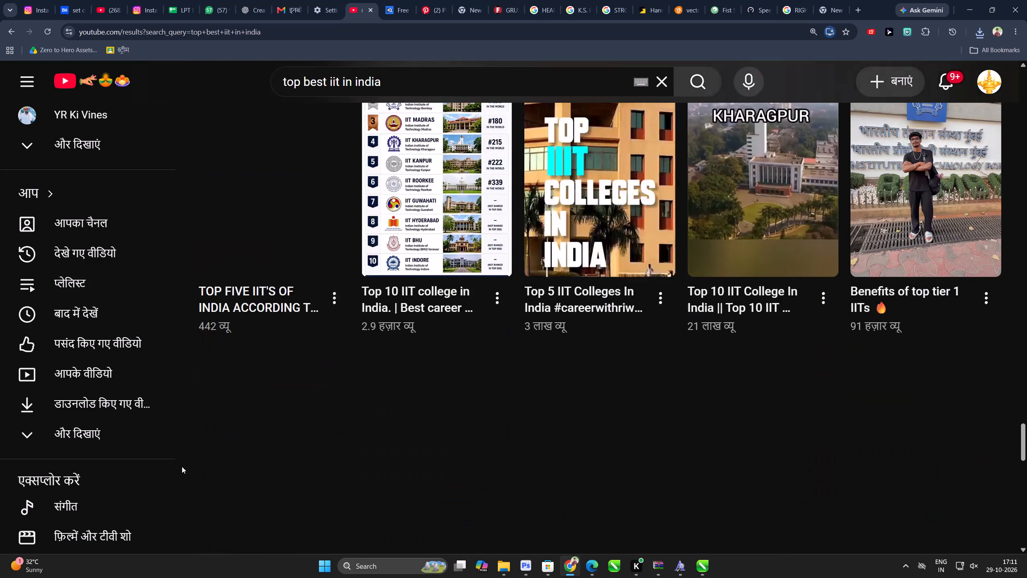
scroll(182, 466, "down", 6)
scroll(182, 466, "down", 16)
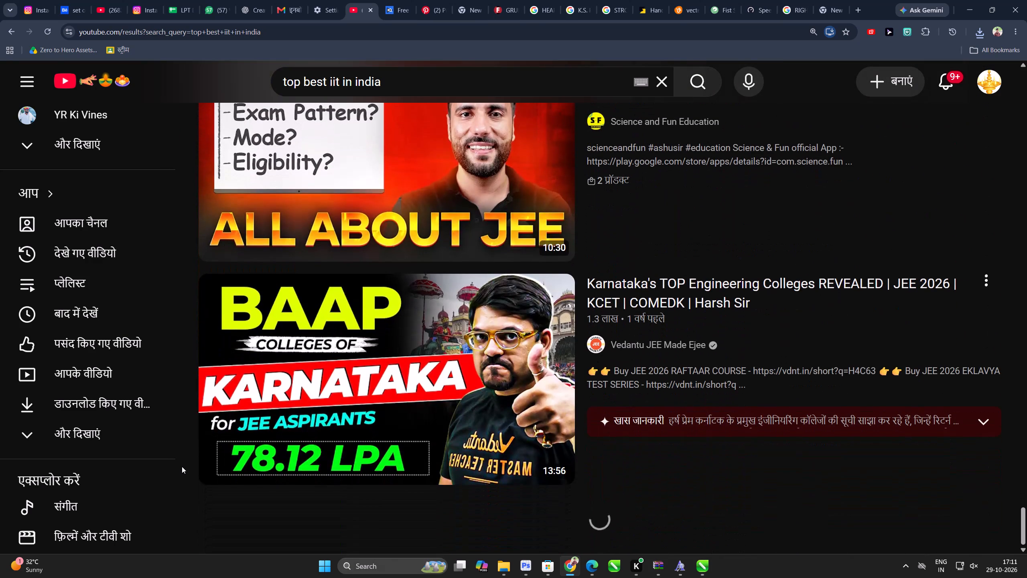
scroll(182, 466, "down", 4)
scroll(182, 466, "down", 17)
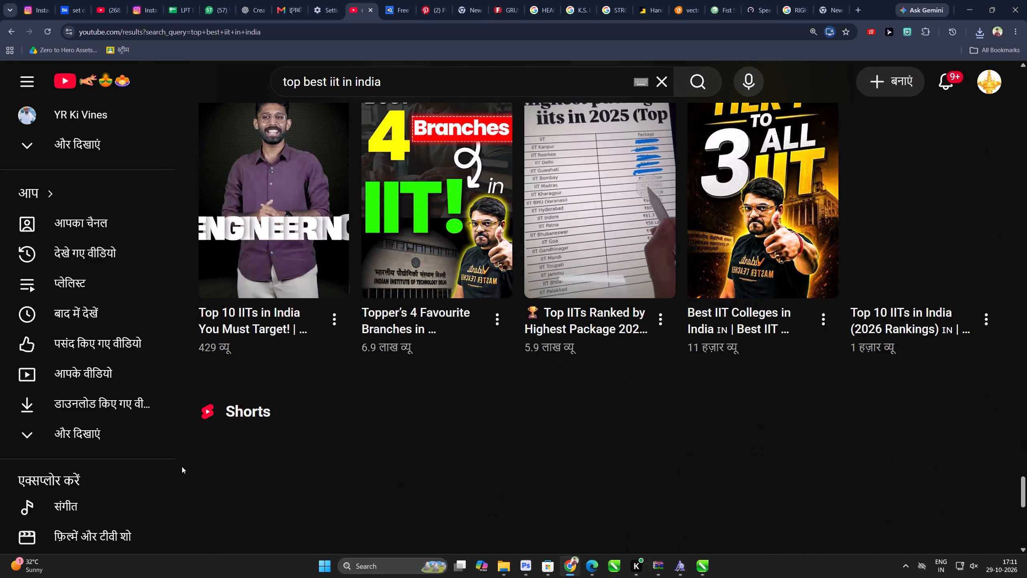
scroll(182, 466, "down", 18)
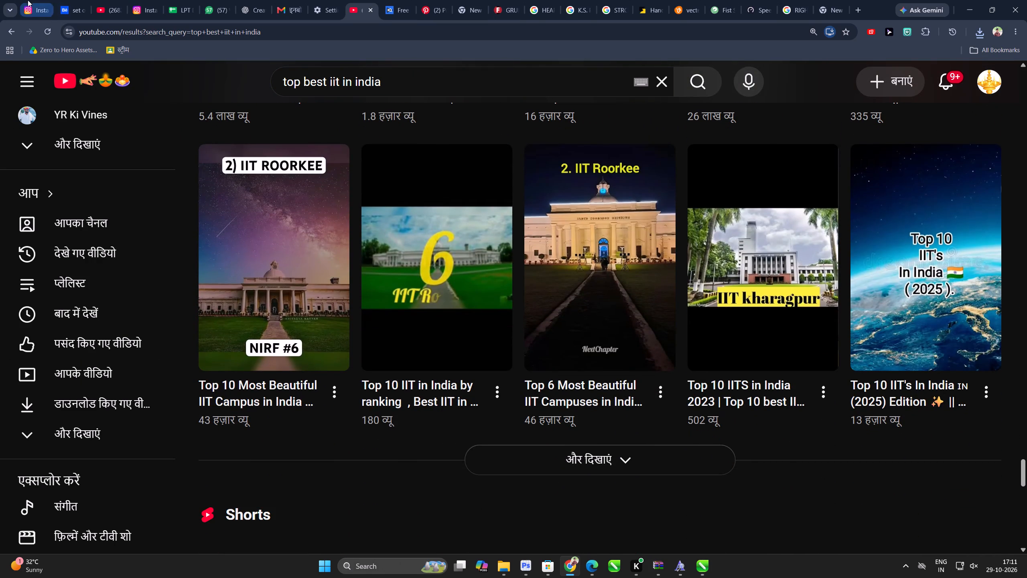
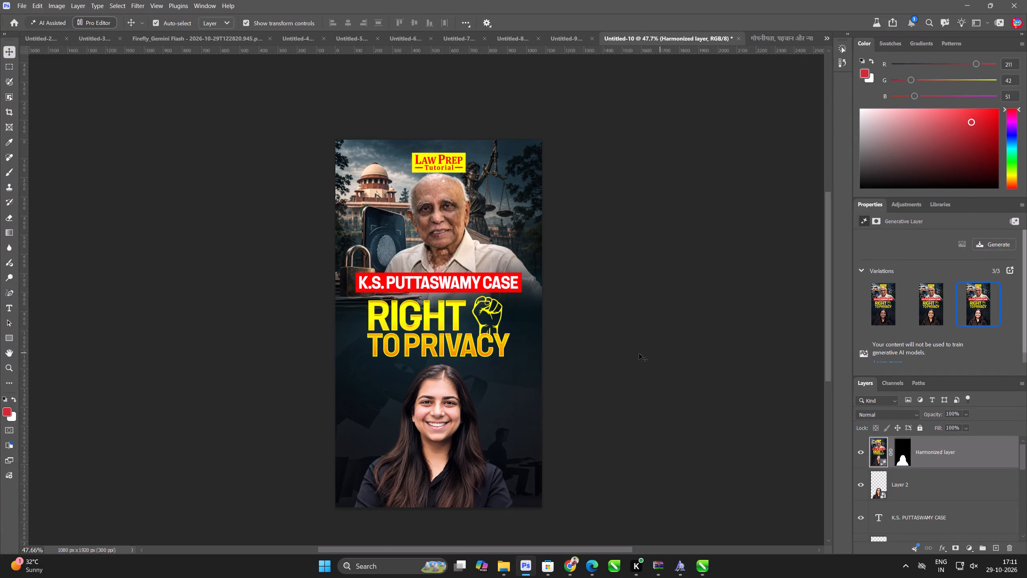
Stamp all visible layers of the RIGHT TO PRIVACY cover into a new top layer and convert it to a smart object.
scroll(630, 353, "up", 2)
key("ctrl+alt+a")
key("ctrl+alt+shift+e")
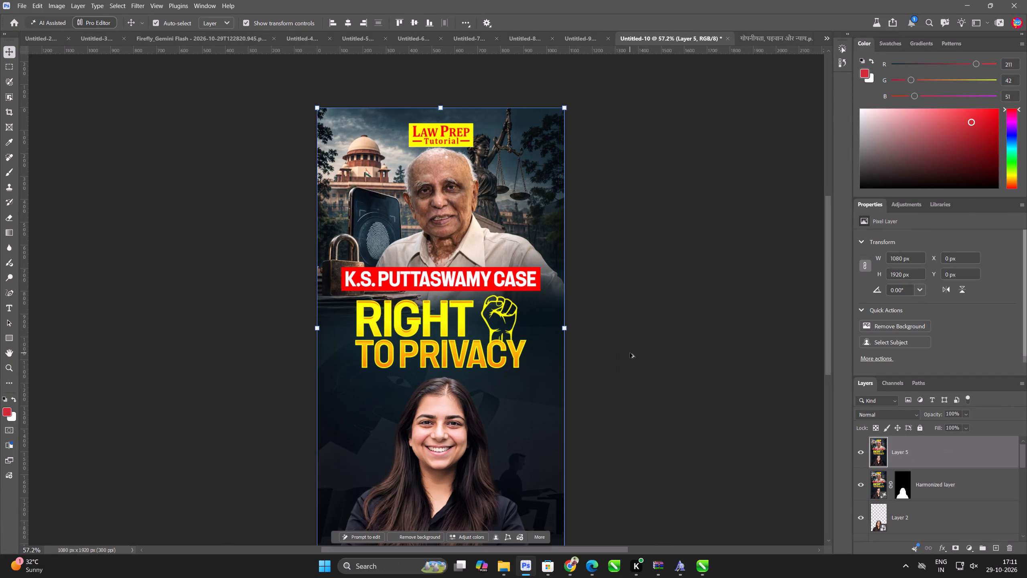
key("ctrl+alt+q")
Apply the Camera Raw filter to the merged layer using the user preset TONE, with Exposure reset to 0.00.
key("ctrl+shift+a")
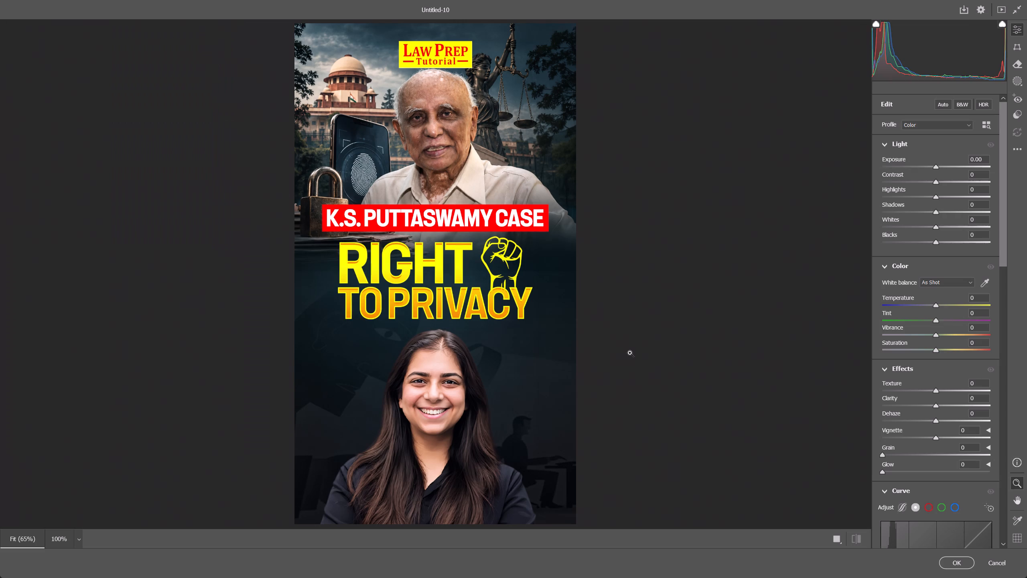
left_click(1017, 119)
left_click(940, 231)
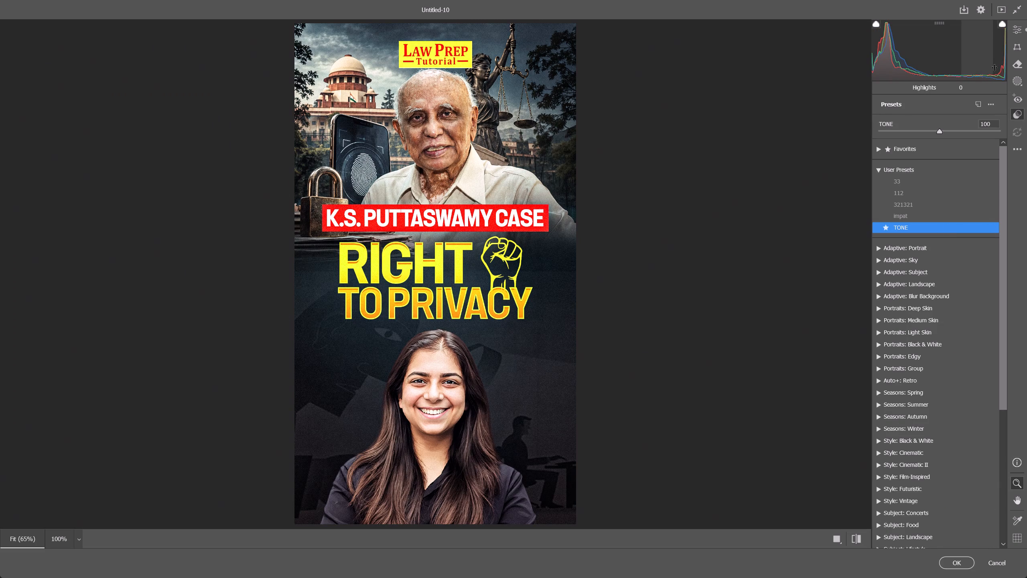
left_click(1023, 31)
double_click(940, 167)
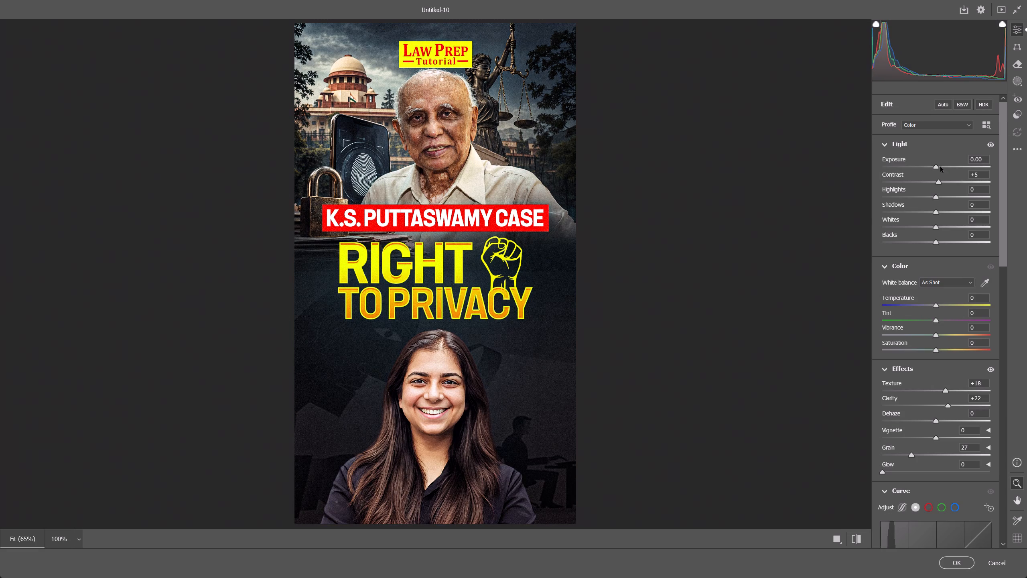
key("Return")
Save a copy of the cover as a JPEG, Untitled-10.jpg, in the 29-10 folder.
key("ctrl+alt+s")
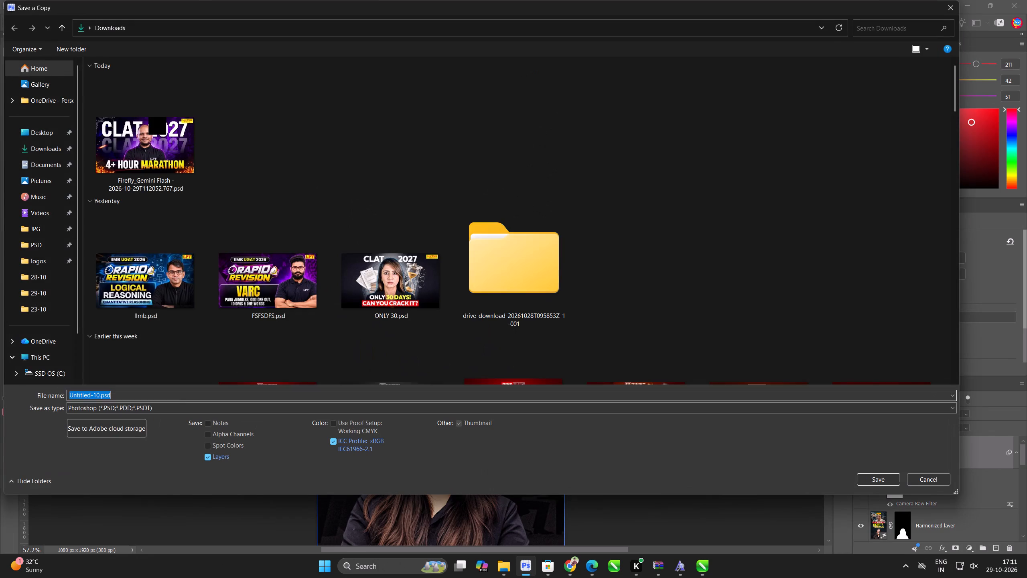
left_click(180, 406)
left_click(203, 270)
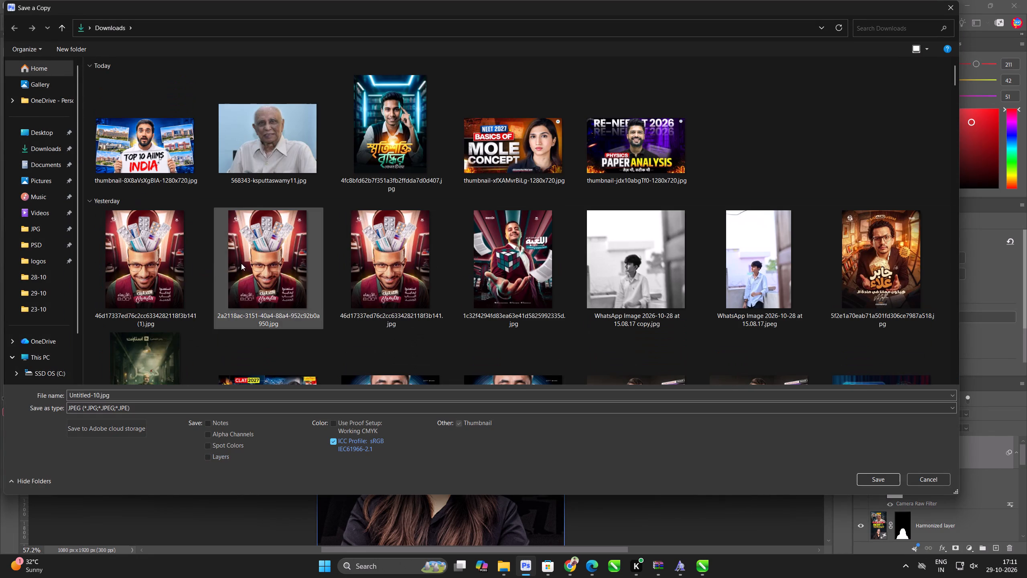
left_click(56, 238)
left_click(55, 233)
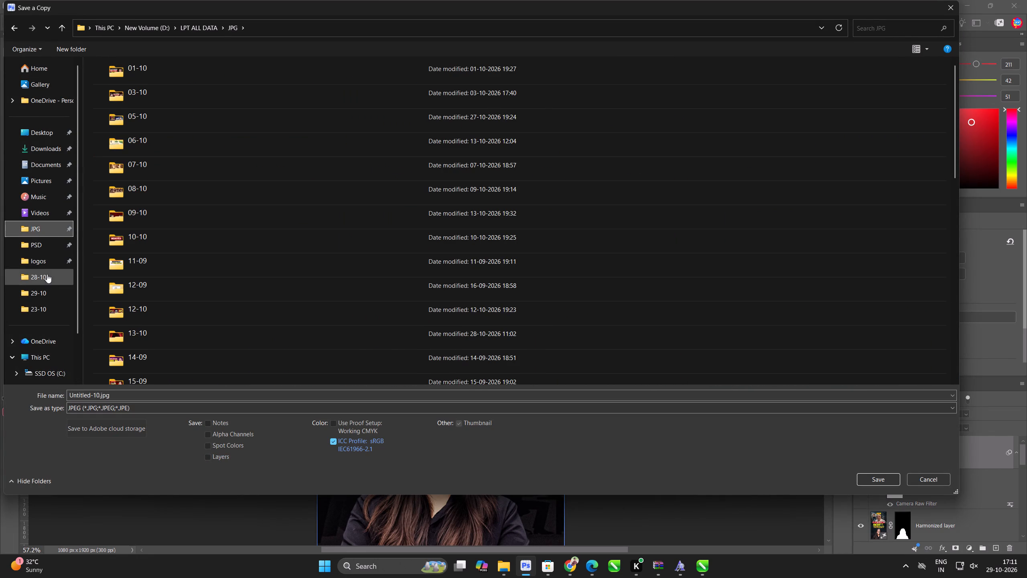
left_click(46, 297)
left_click(888, 478)
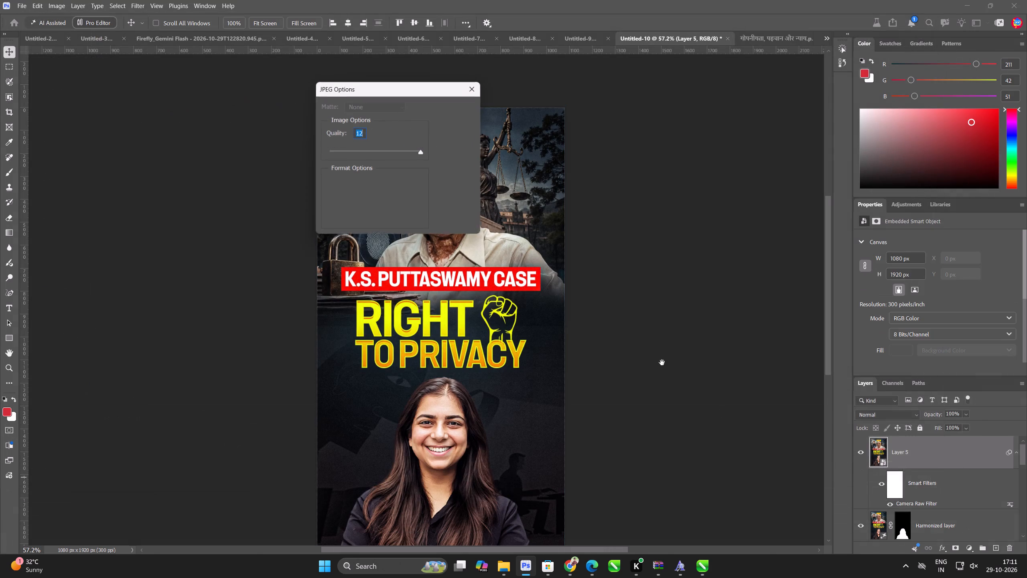
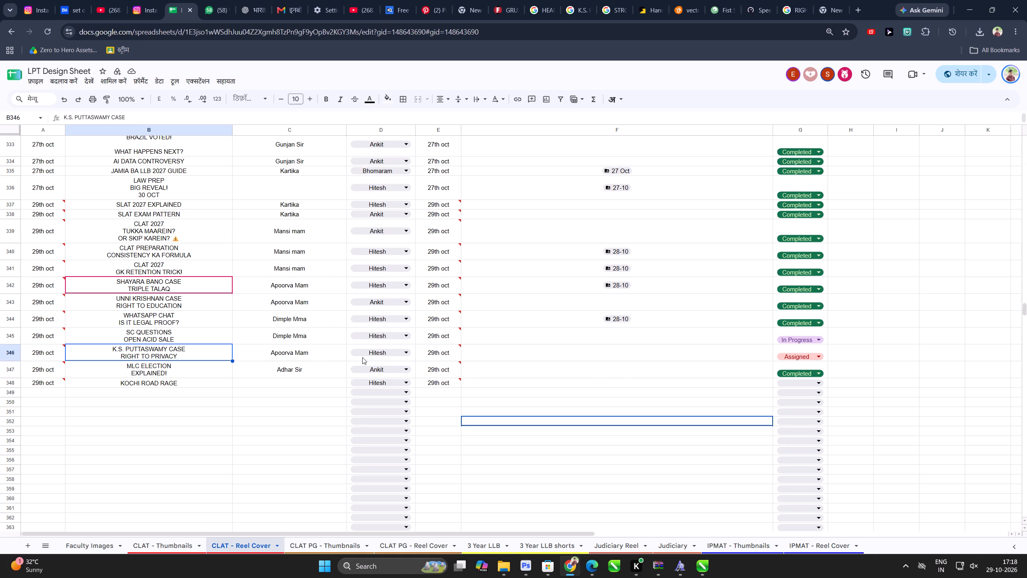
Check the edit history of the designer assignment cell in the K.S. PUTTASWAMY CASE RIGHT TO PRIVACY row.
right_click(375, 354)
left_click(419, 426)
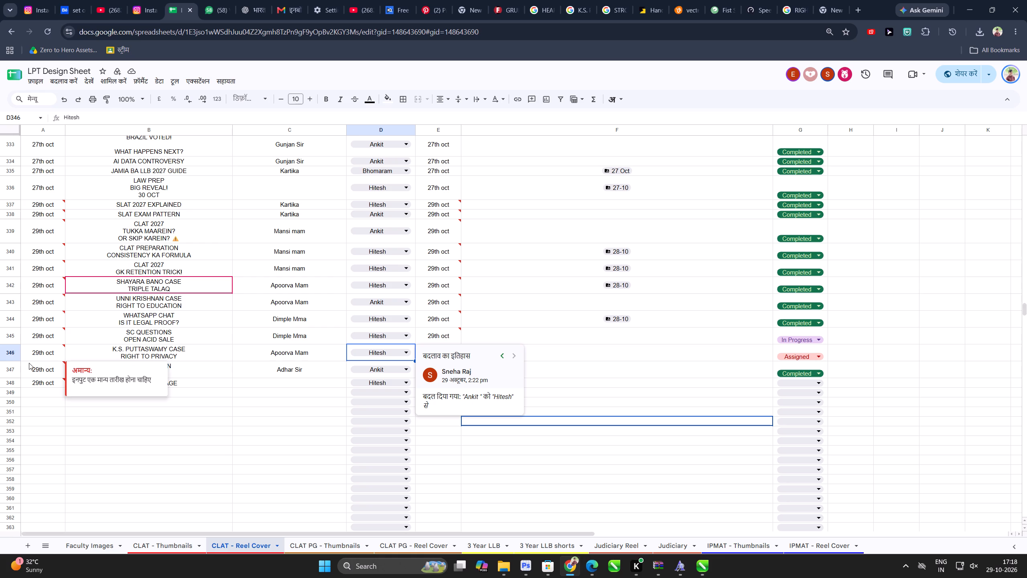
left_click(205, 354)
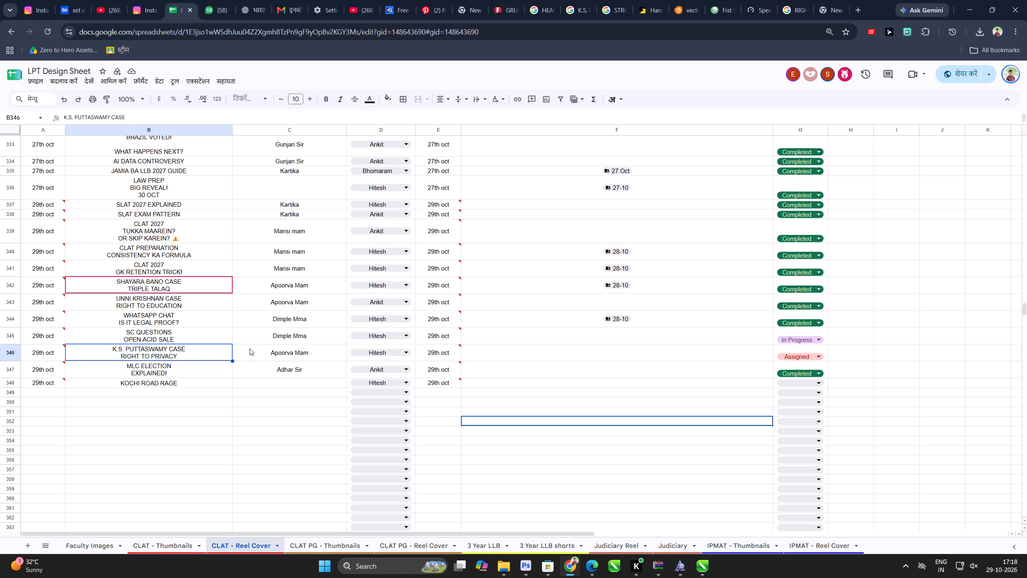
Open the faculty cell for editing in the K.S. PUTTASWAMY CASE row and select its whole name text.
left_click(254, 349)
double_click(303, 355)
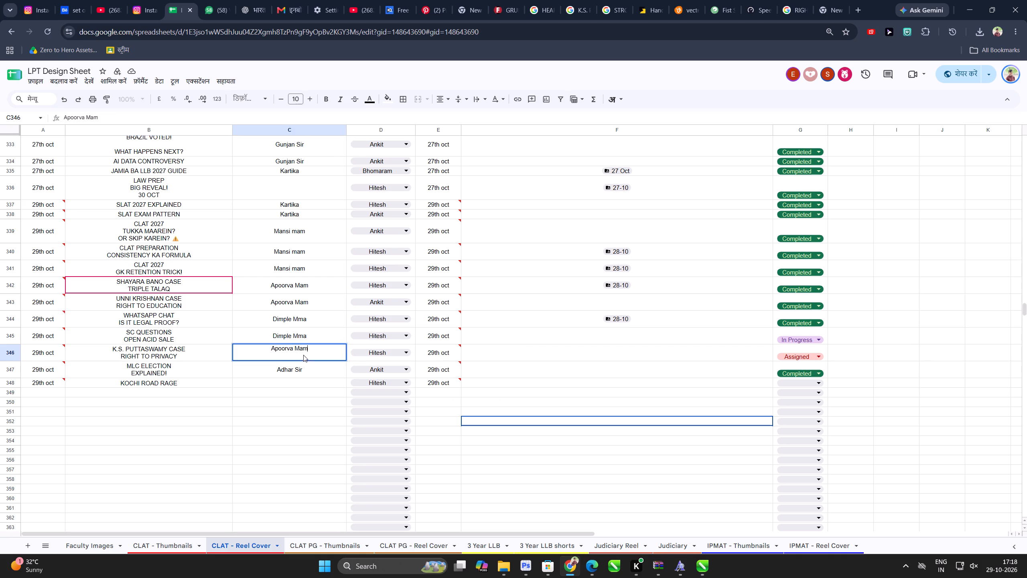
left_click_drag(315, 353, 290, 351)
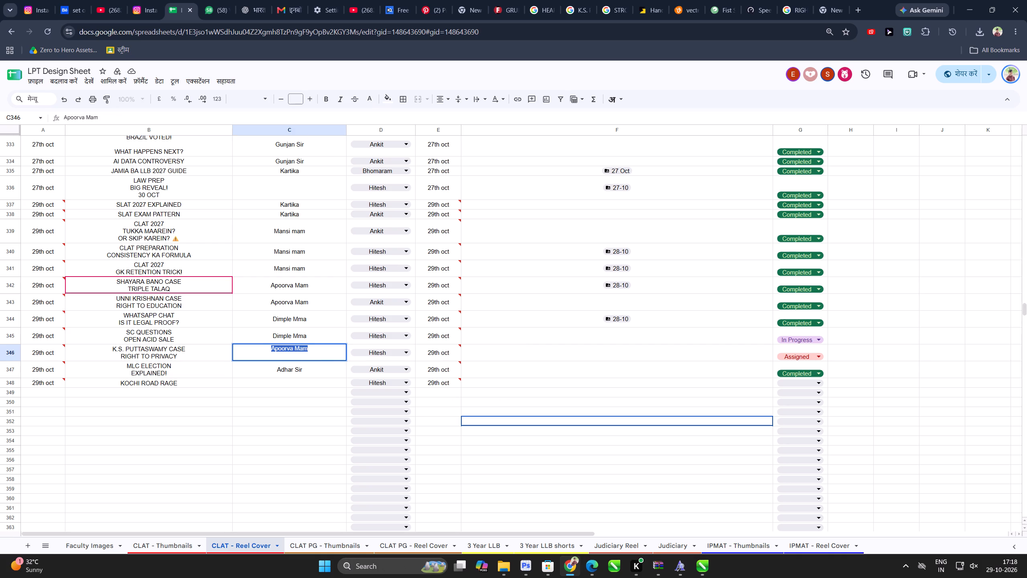
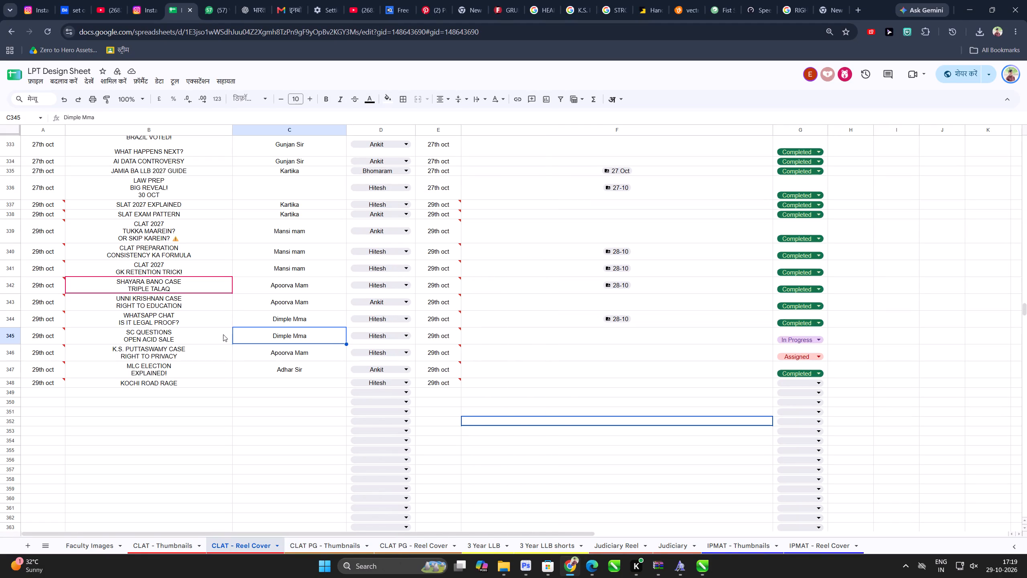
Set the status of the SC QUESTIONS OPEN ACID SALE and K.S. PUTTASWAMY CASE RIGHT TO PRIVACY rows to Completed in the design sheet.
left_click(217, 334)
left_click(706, 343)
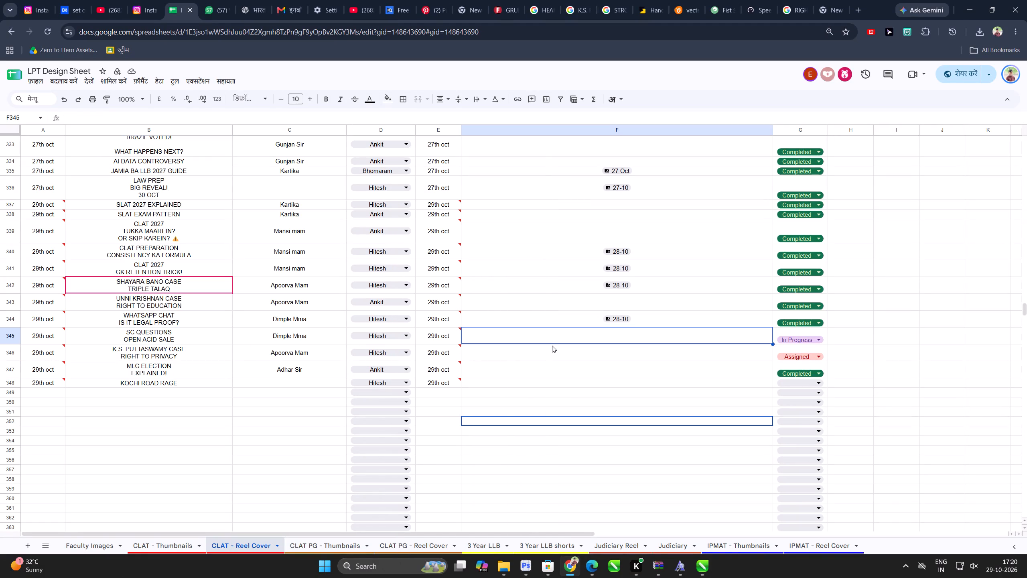
double_click(140, 332)
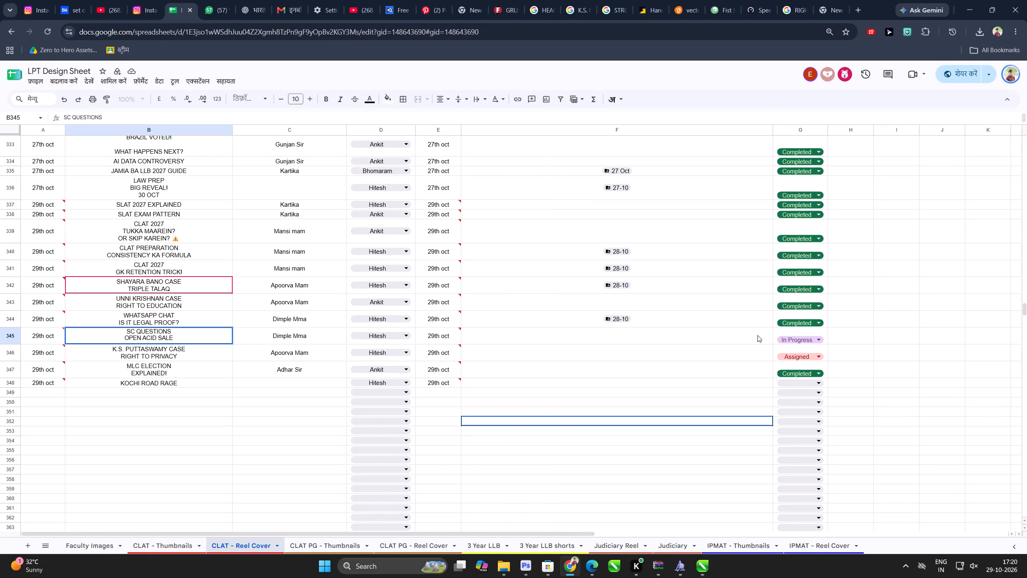
left_click(787, 341)
left_click(795, 375)
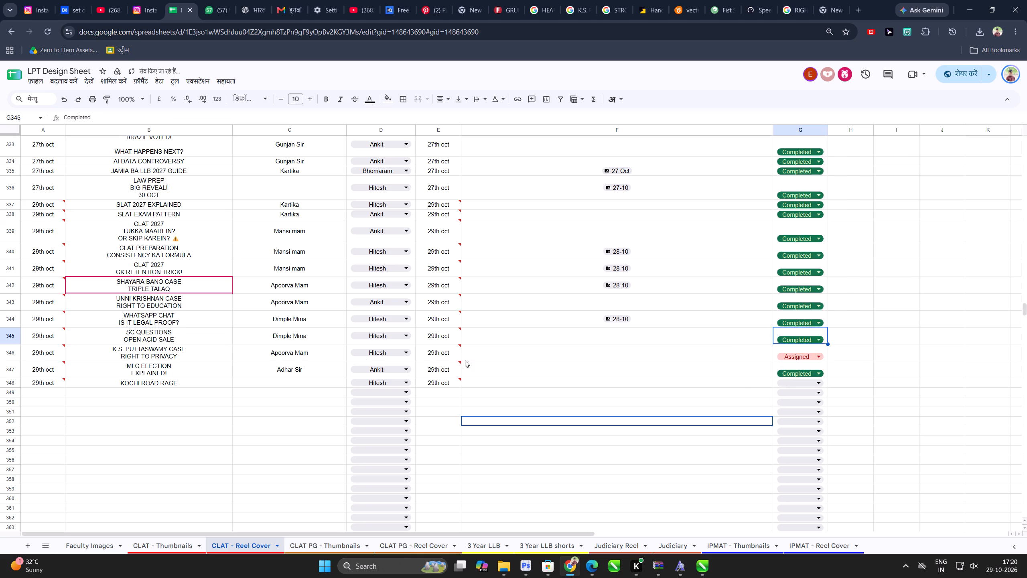
left_click(804, 358)
left_click(792, 396)
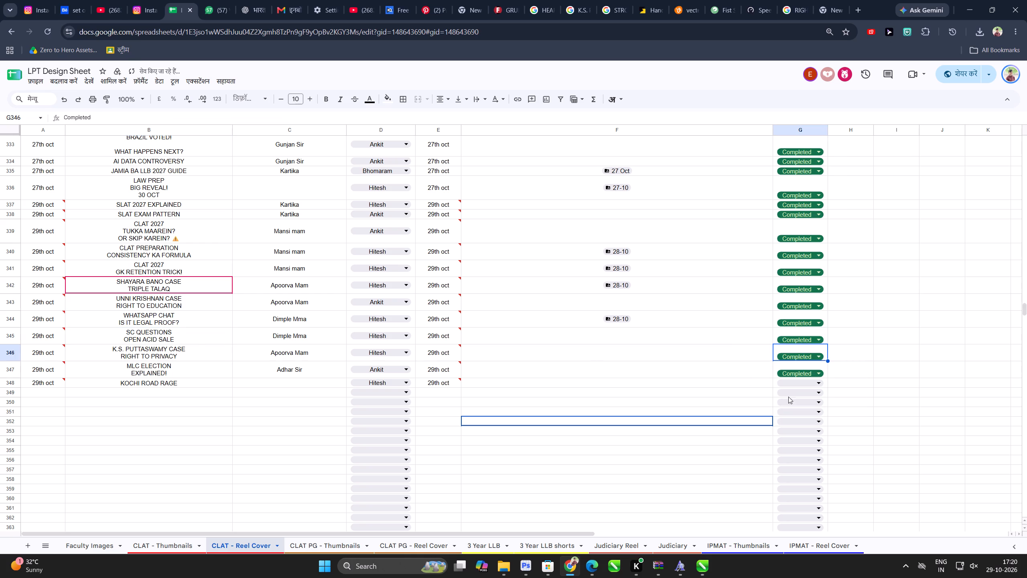
Enter the note DONE BY HITESH & ANKIT in column F of the K.S. PUTTASWAMY CASE row.
left_click(517, 347)
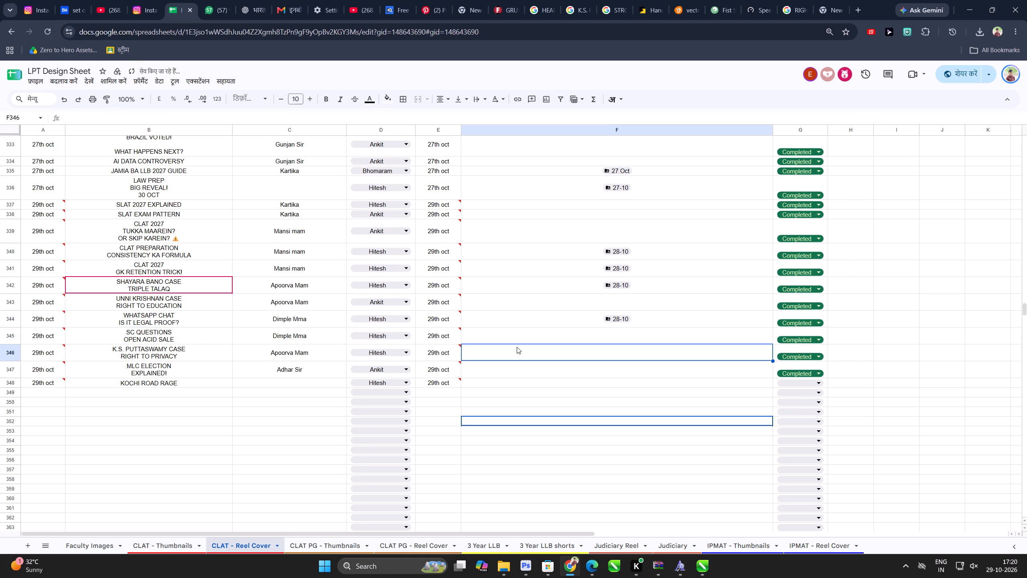
type("DI")
key("BackSpace")
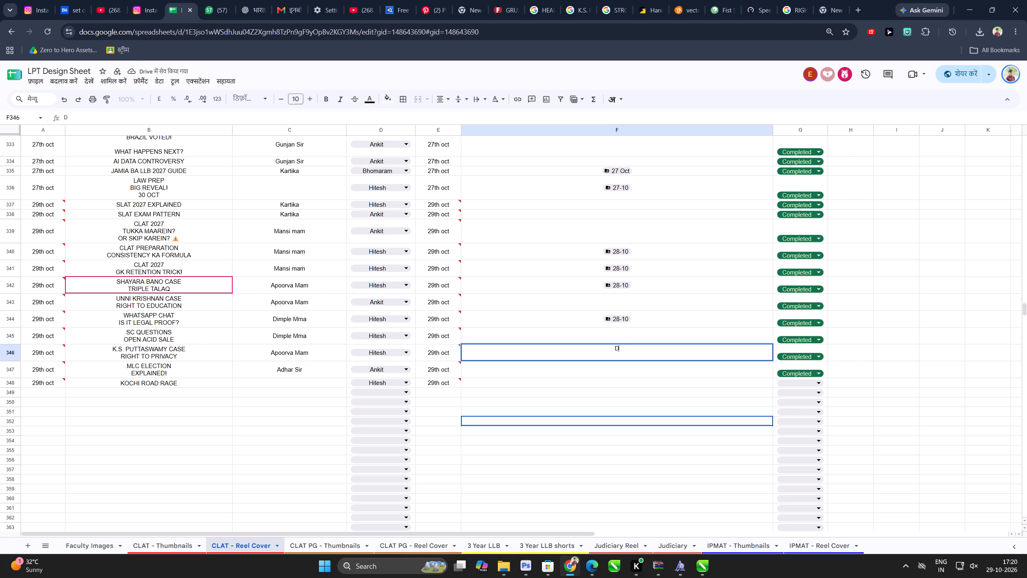
type("ONE BY HIE")
key("BackSpace")
type("TESH")
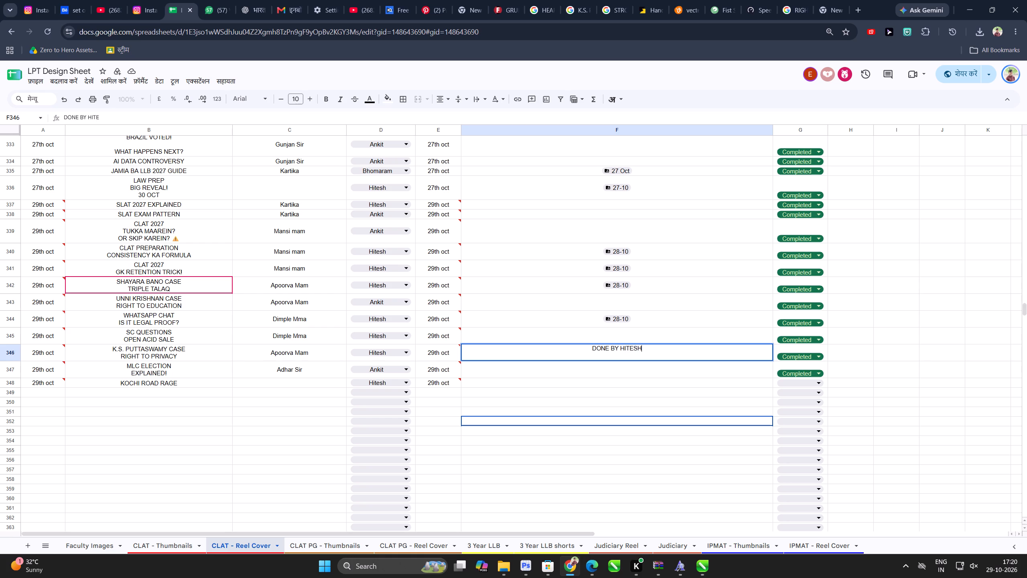
key("space")
type("& ANKIT BOTH")
key("space")
key("BackSpace")
key("BackSpace")
key("BackSpace")
key("BackSpace")
key("BackSpace")
key("BackSpace")
left_click(662, 377)
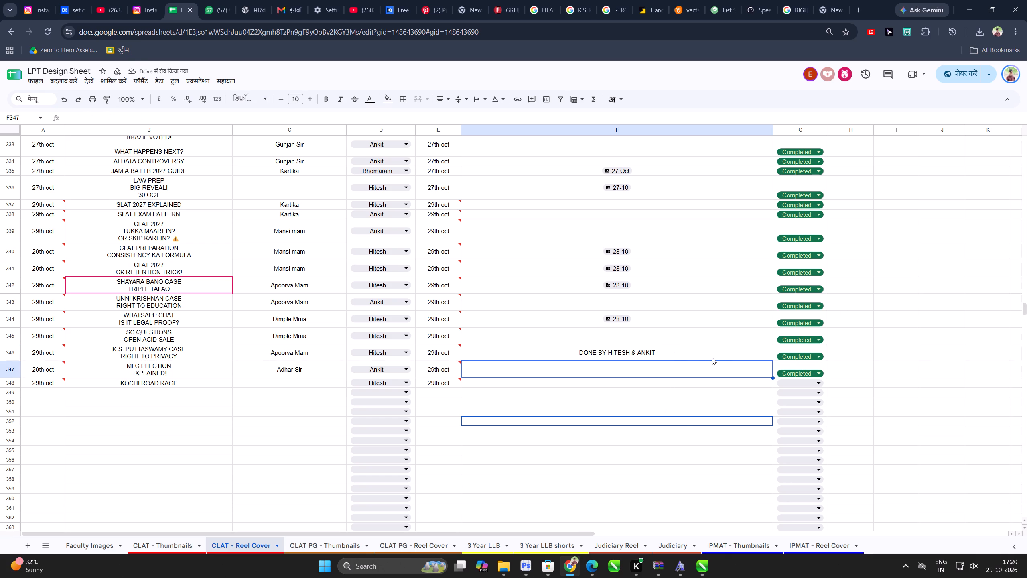
left_click(858, 352)
left_click(892, 355)
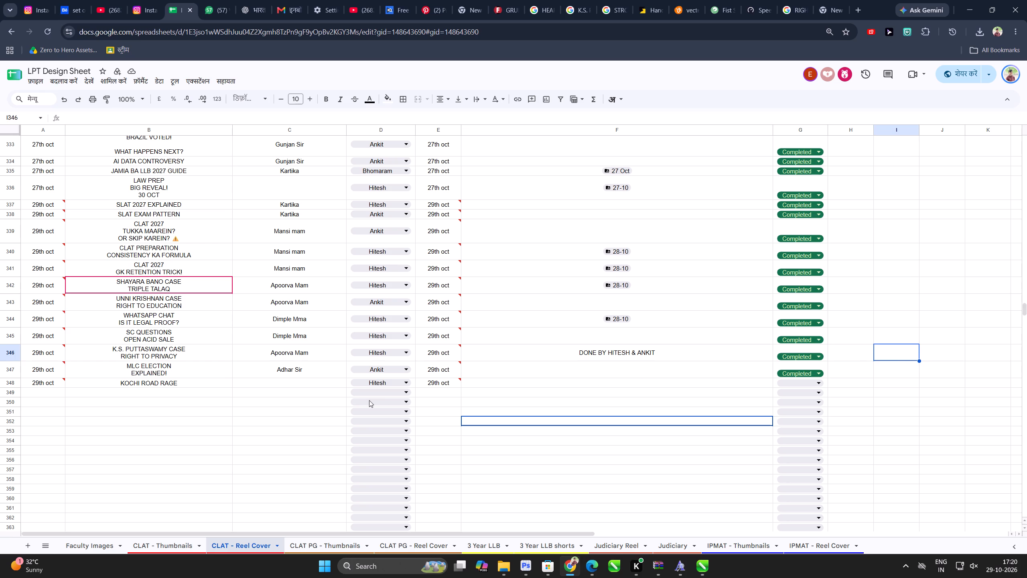
Copy the title text KOCHI ROAD RAGE from its row in the reel cover sheet.
double_click(204, 382)
left_click_drag(205, 382, 113, 382)
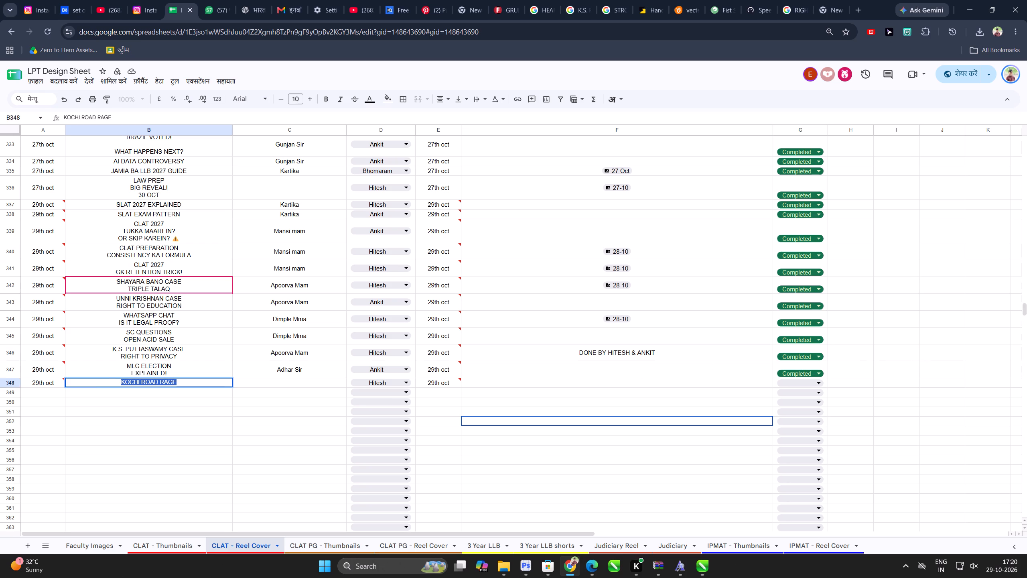
key("ctrl+c")
left_click(304, 387)
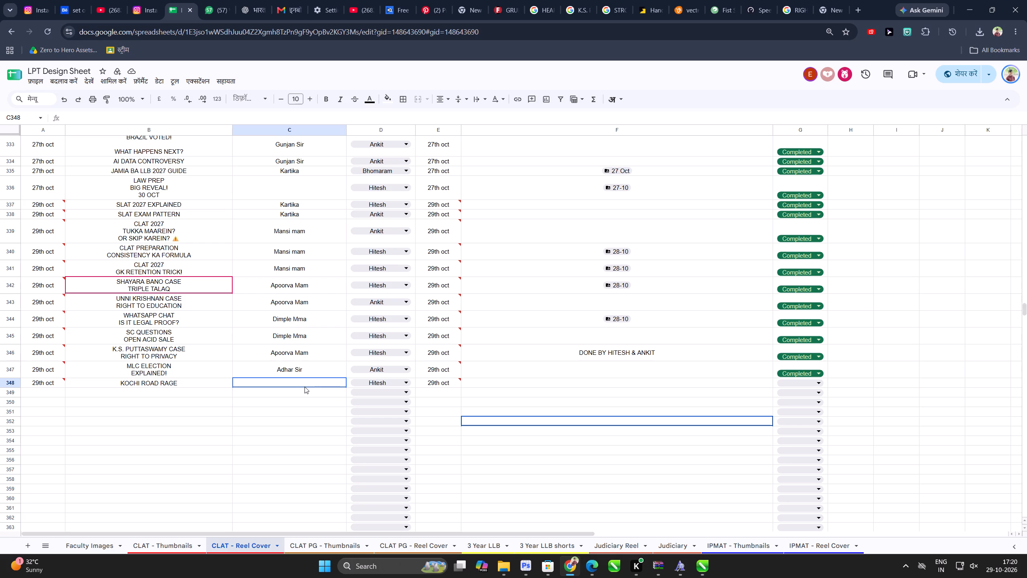
left_click(483, 382)
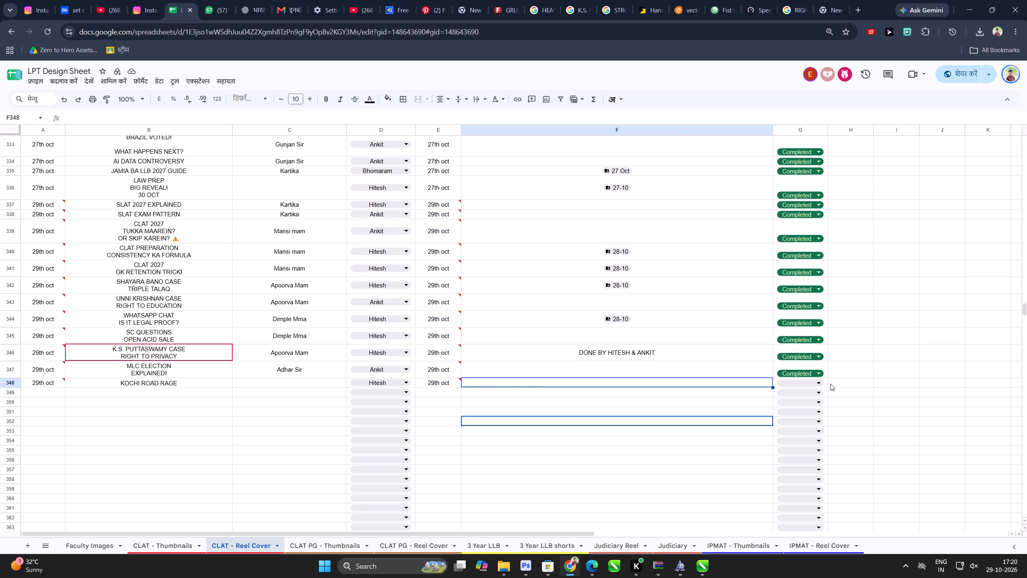
left_click(842, 384)
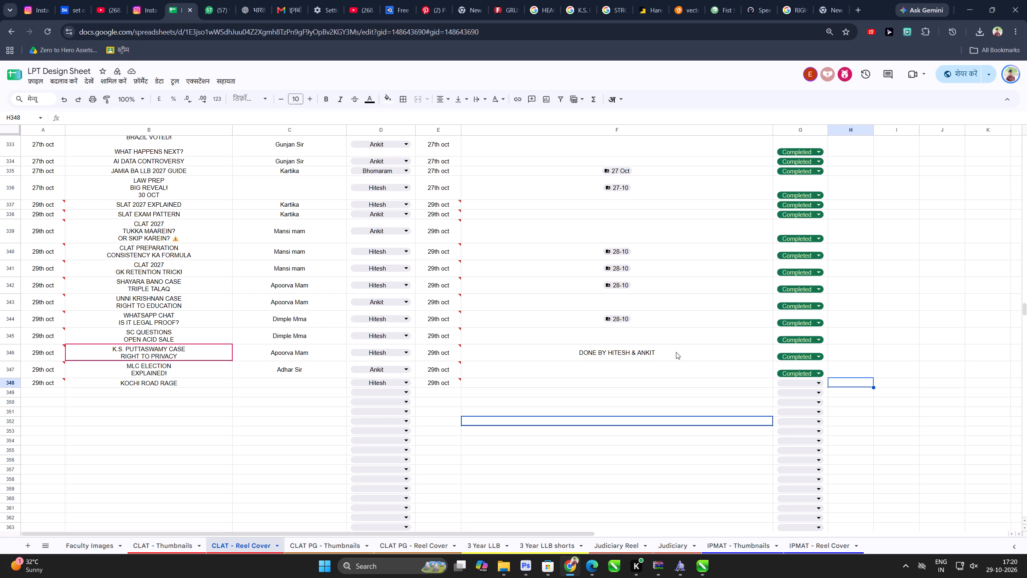
Examine the edit history of the designer assignment cell in the K.S. PUTTASWAMY CASE RIGHT TO PRIVACY row.
left_click(676, 352)
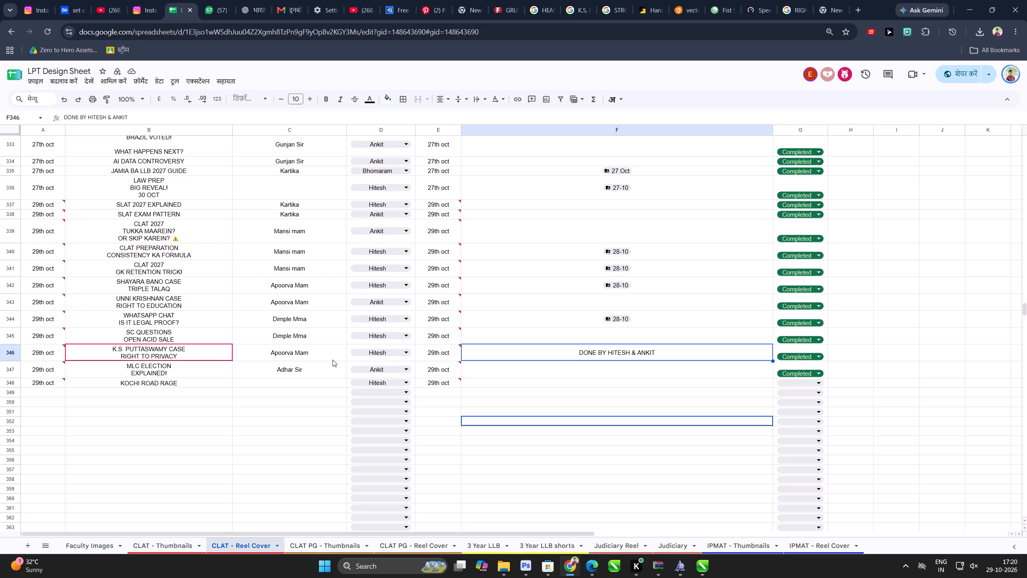
left_click(212, 352)
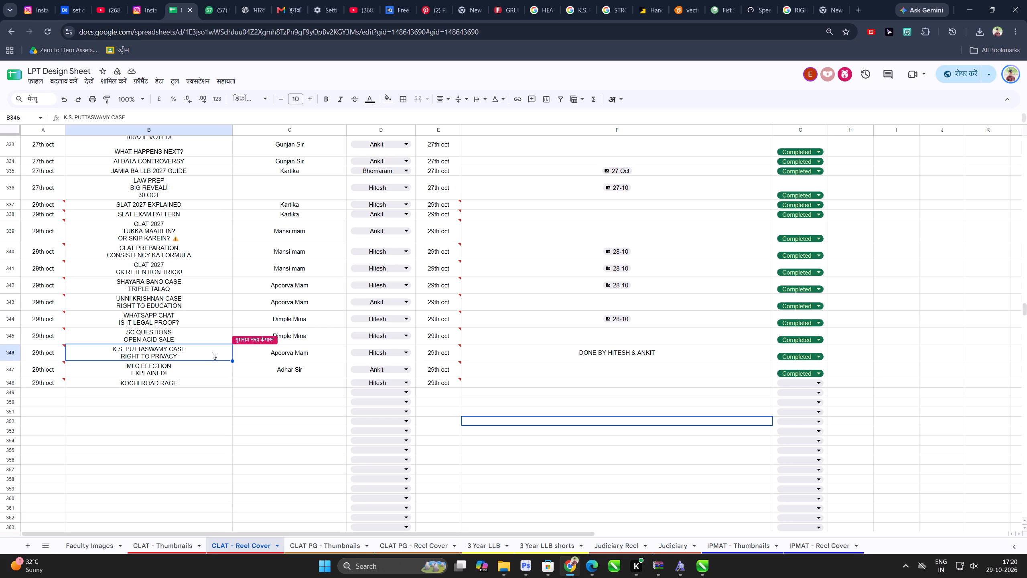
left_click(400, 352)
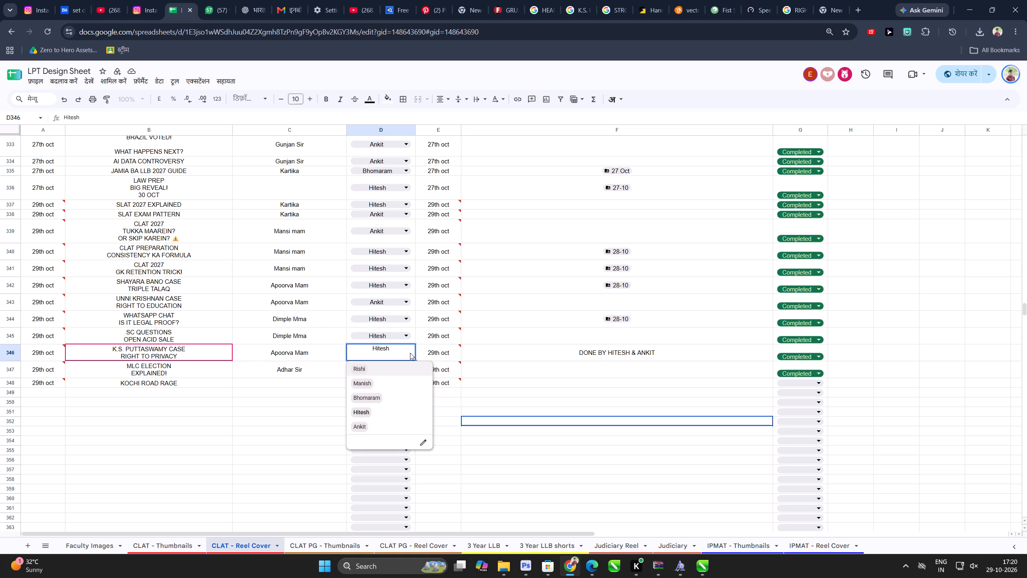
left_click(305, 378)
right_click(412, 354)
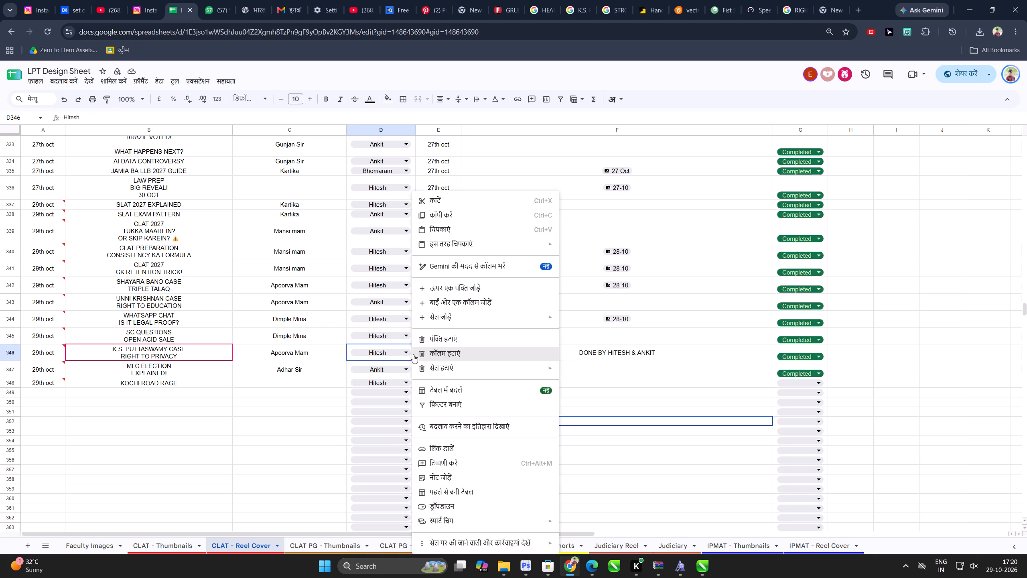
double_click(449, 417)
left_click(449, 424)
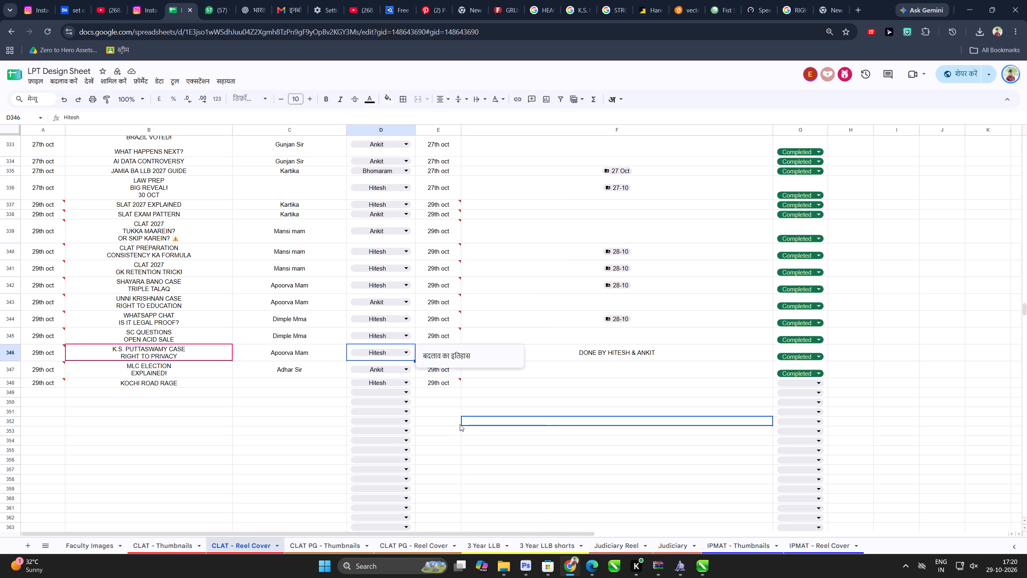
left_click(499, 355)
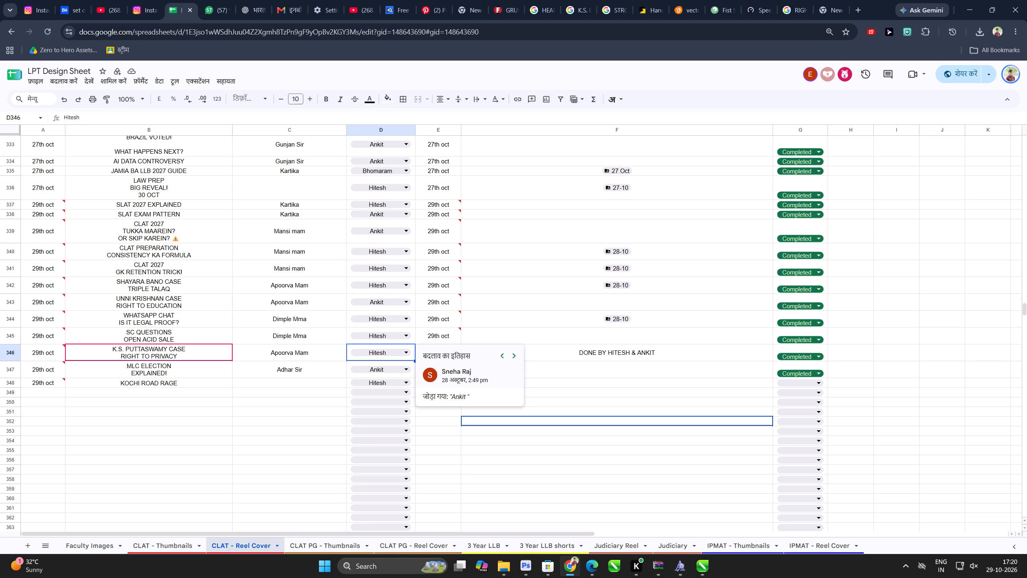
left_click_drag(442, 380, 506, 385)
left_click(510, 357)
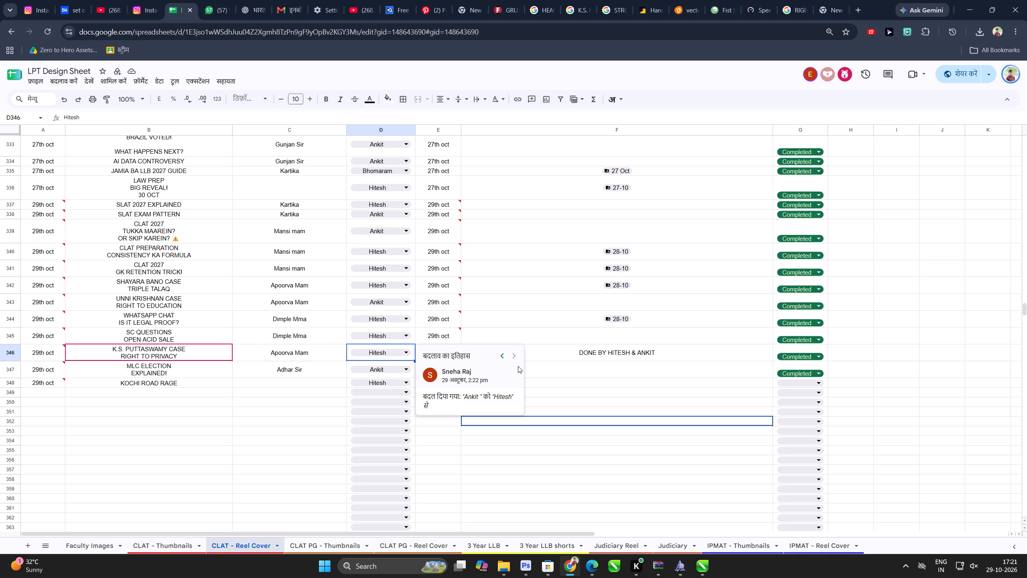
left_click_drag(461, 392, 506, 391)
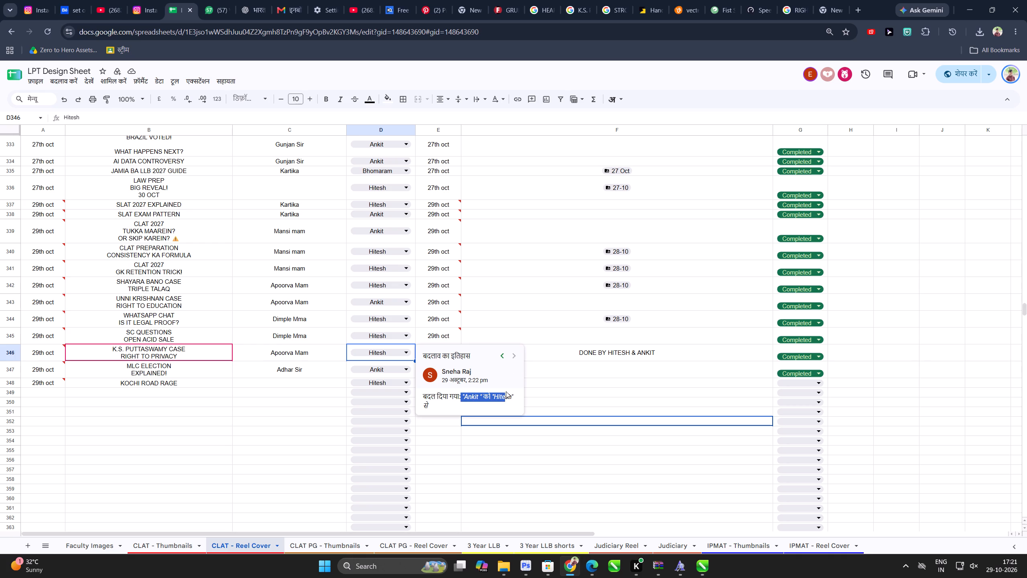
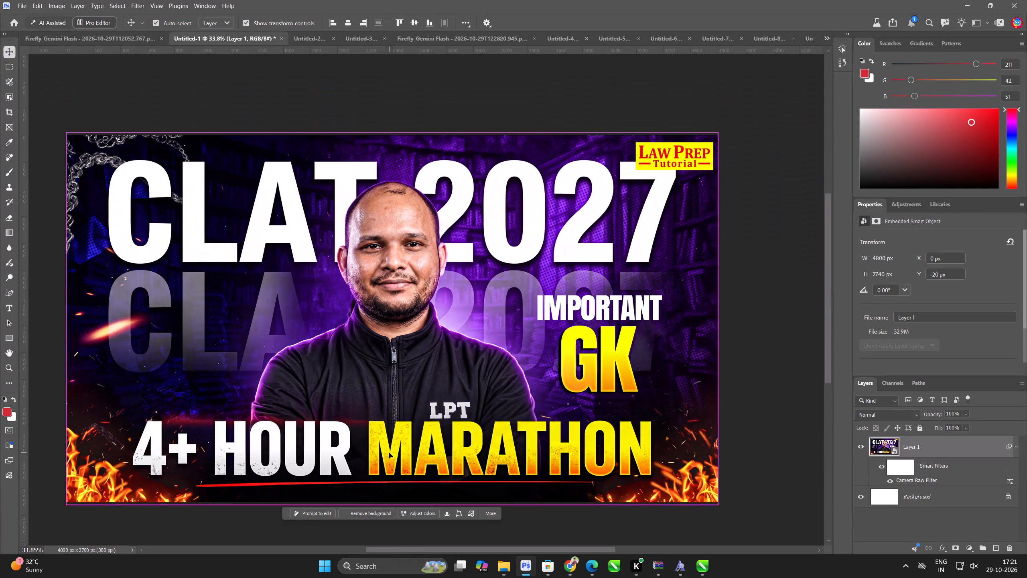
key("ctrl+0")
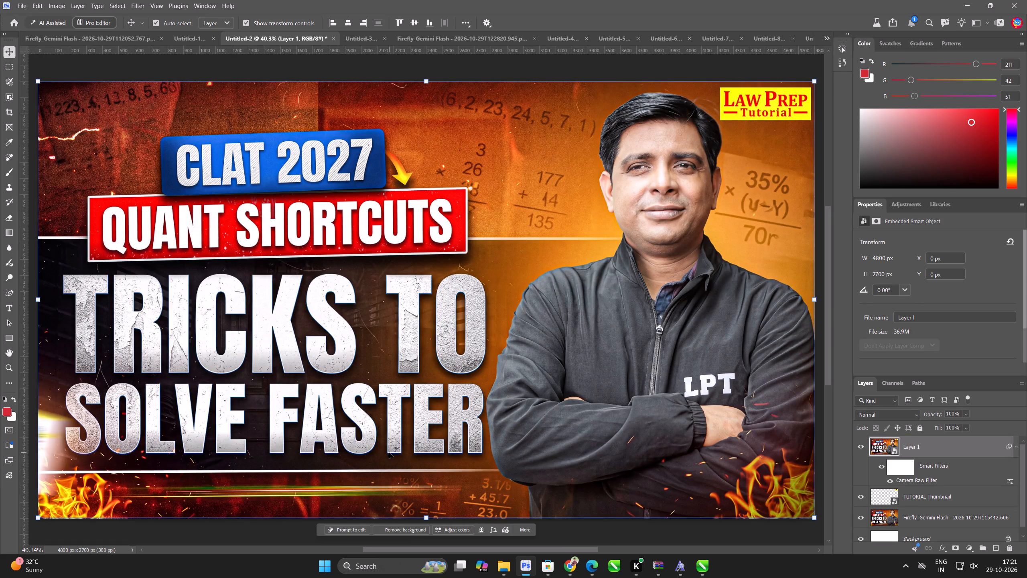